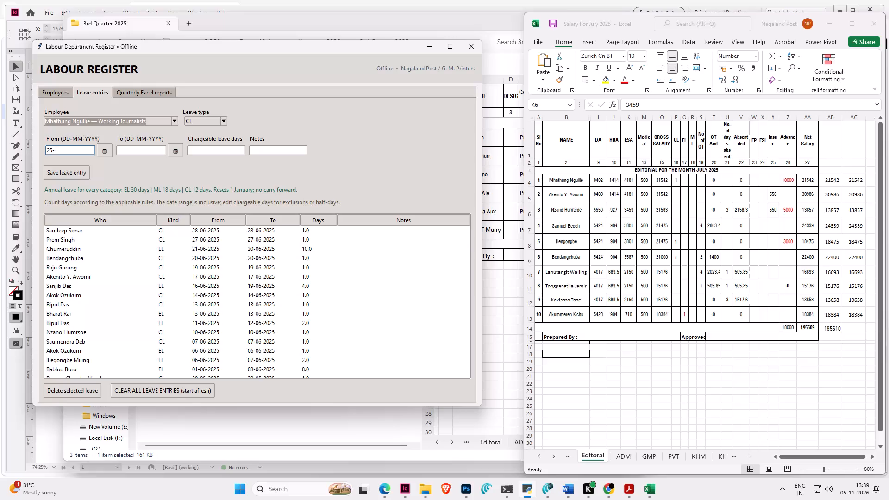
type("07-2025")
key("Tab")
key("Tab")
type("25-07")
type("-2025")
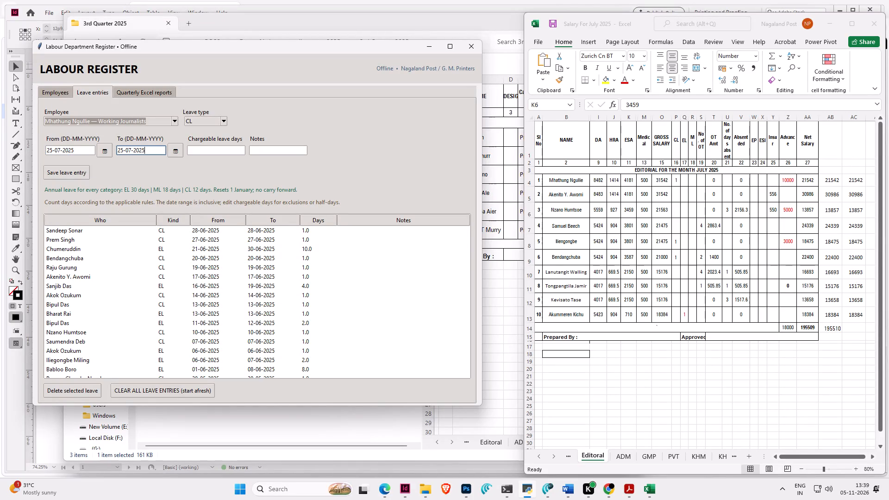
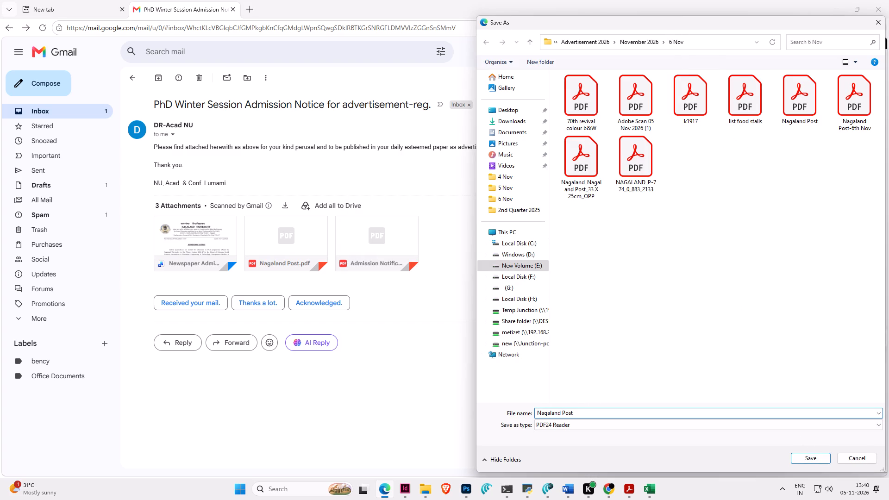
Save the emailed Nagaland Post PDF attachment in the 6 Nov advertisement folder under the file name Nagaland Post1.
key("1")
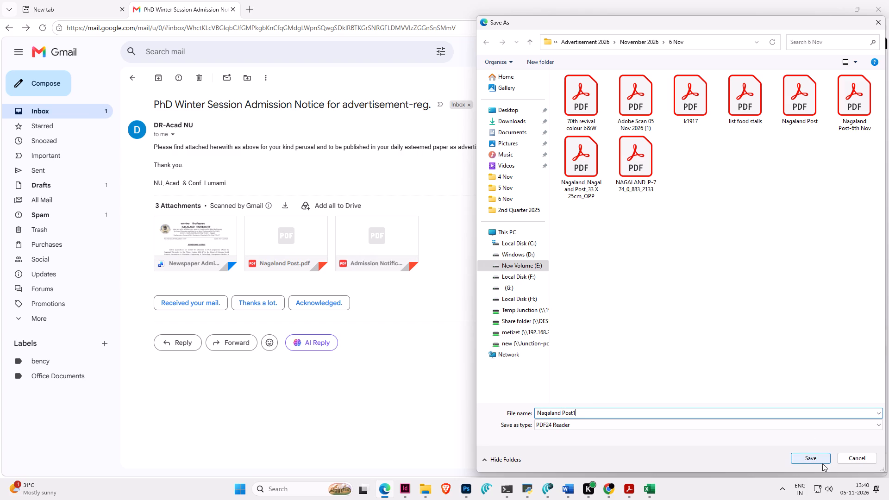
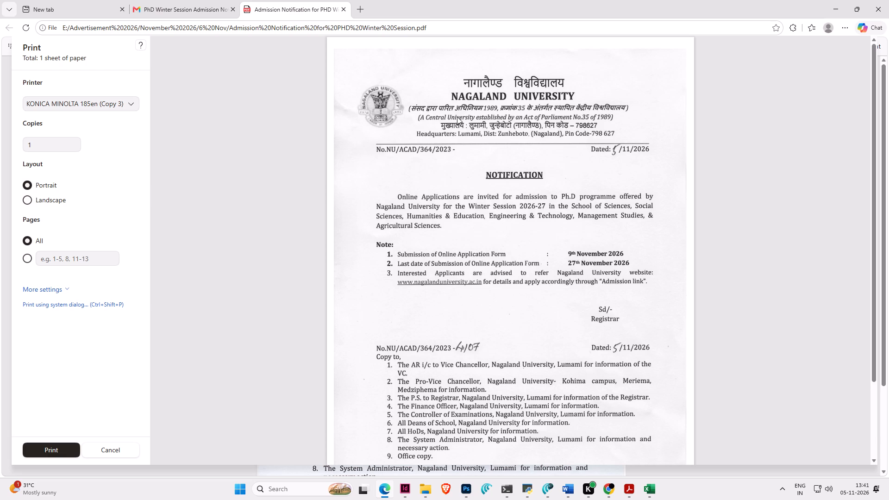
Print one copy of the PhD Winter Session admission notification PDF on the KONICA MINOLTA 185en (Copy 3) printer.
scroll(461, 309, "down", 6)
scroll(461, 309, "up", 5)
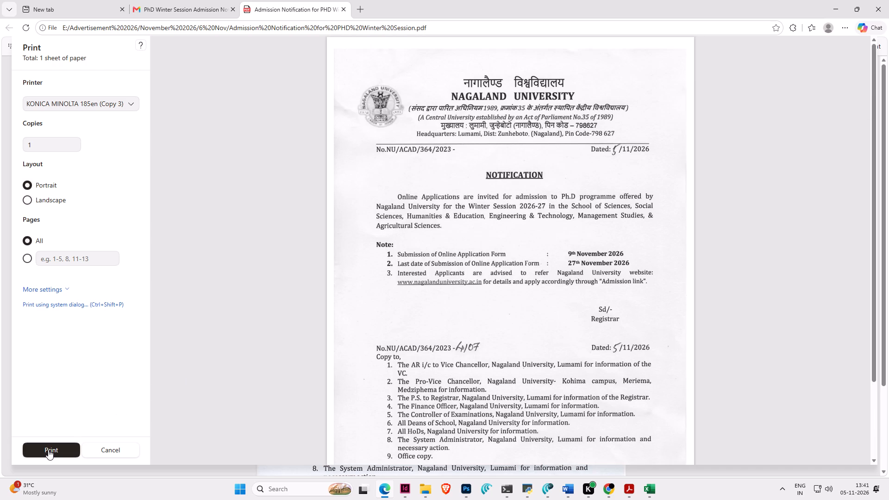
left_click(48, 450)
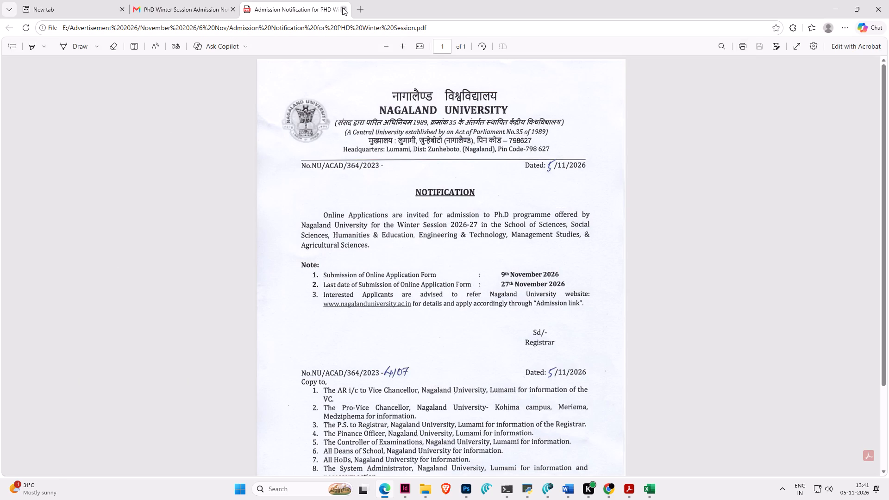
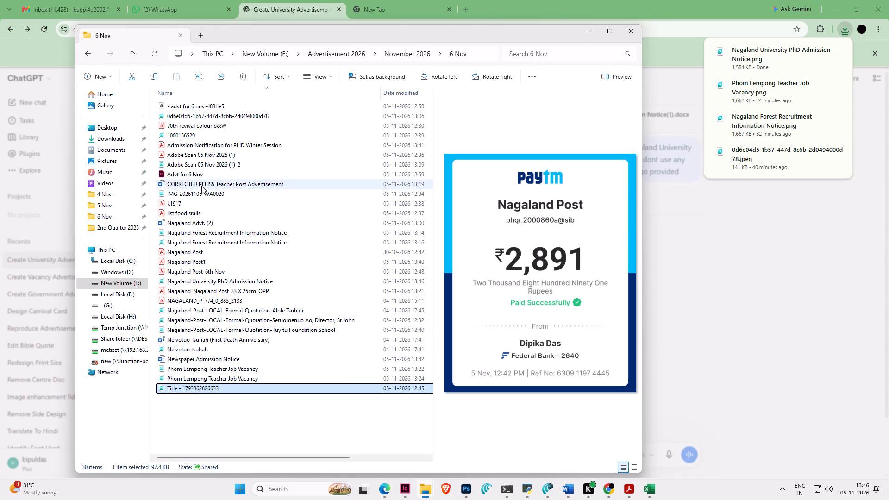
left_click(234, 118)
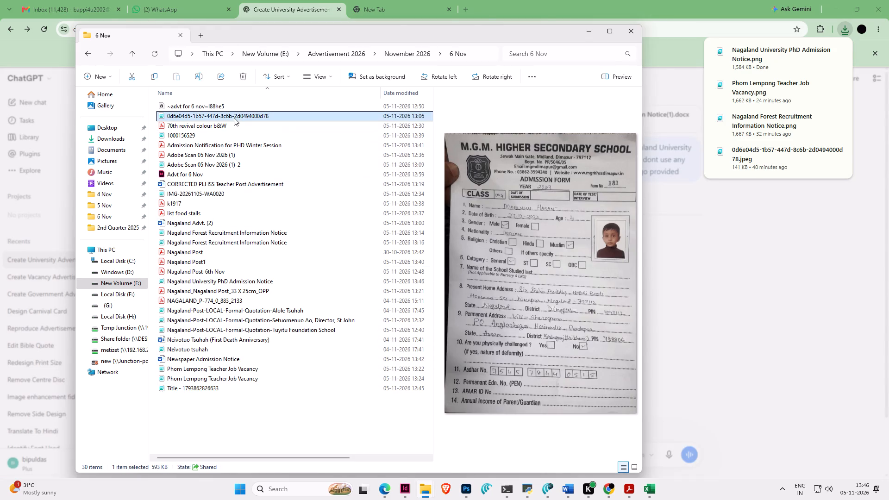
left_click(209, 135)
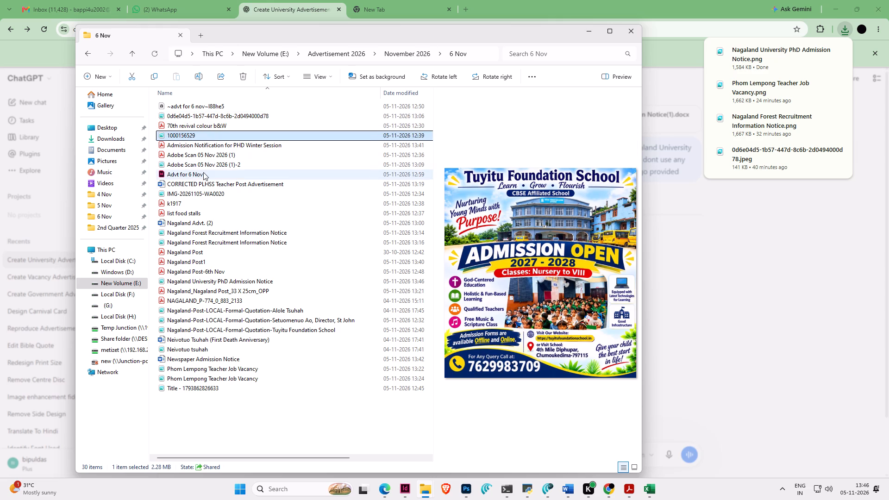
left_click(212, 280)
left_click_drag(200, 281, 371, 341)
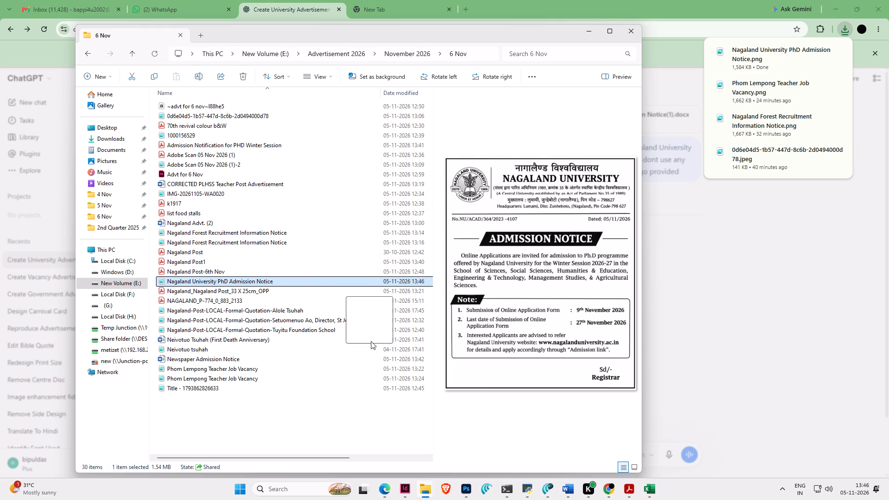
left_click_drag(371, 341, 441, 354)
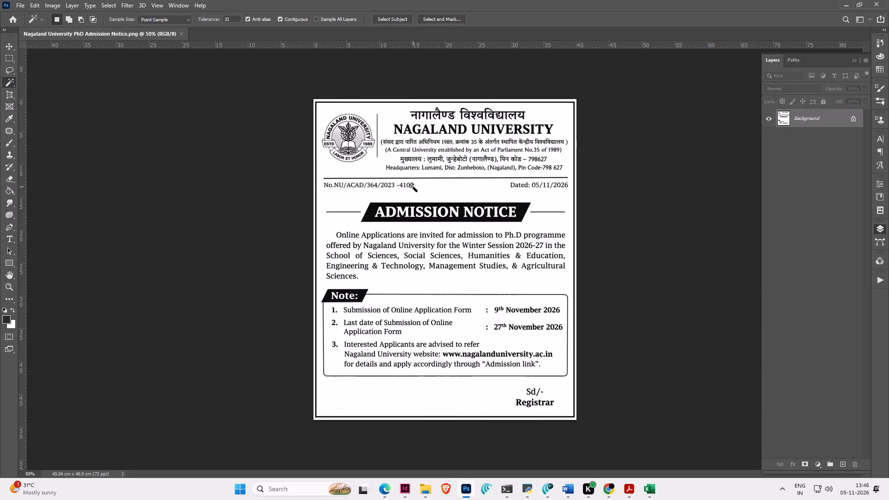
Select the university logo in the header with the Rectangular Marquee, fill the area with the white background colour, and deselect.
scroll(373, 125, "up", 5, "alt")
scroll(373, 125, "up", 6)
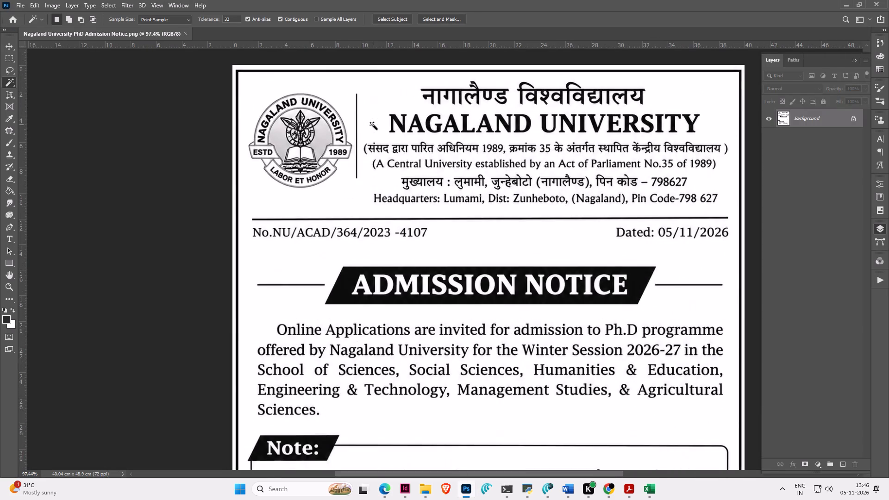
scroll(373, 125, "up", 2)
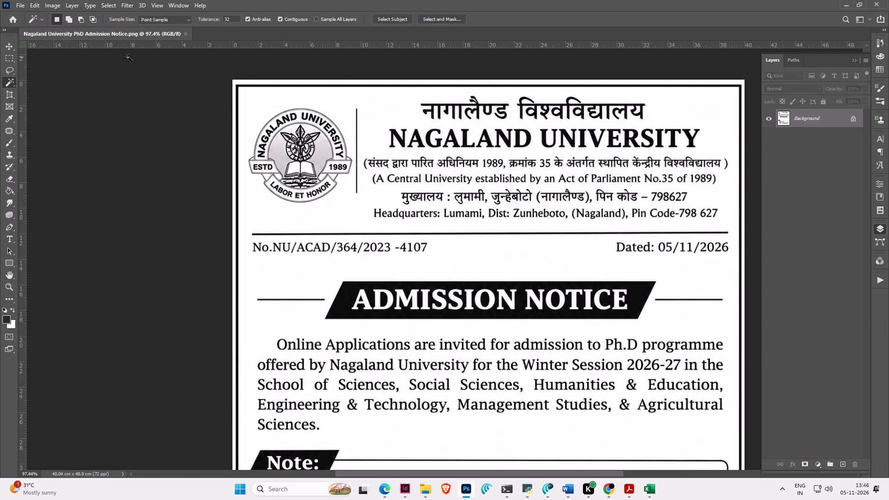
left_click(8, 55)
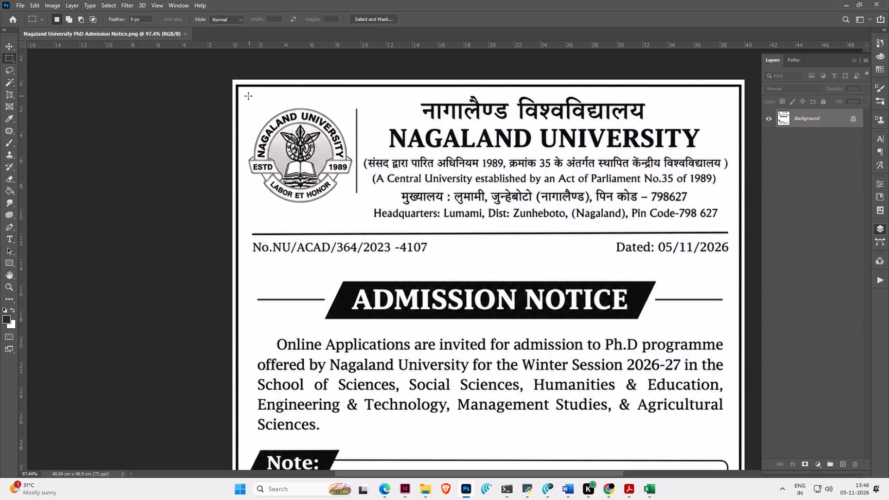
left_click_drag(245, 94, 361, 208)
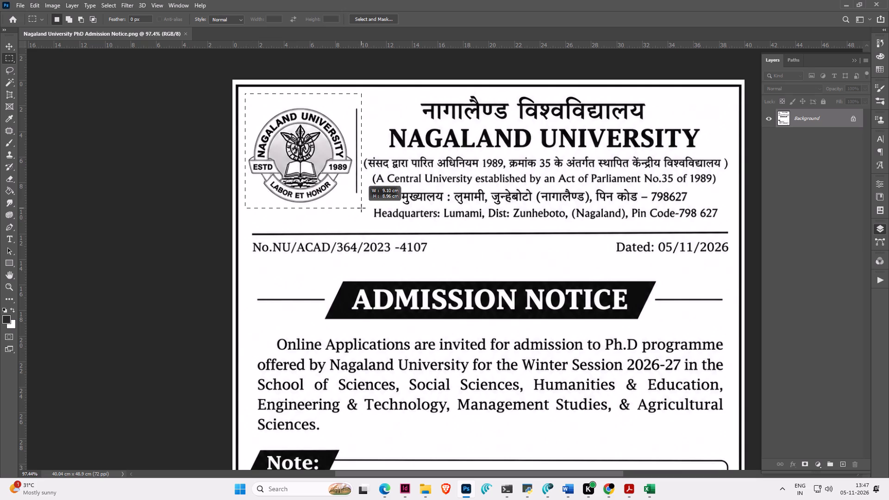
left_click_drag(361, 208, 350, 208)
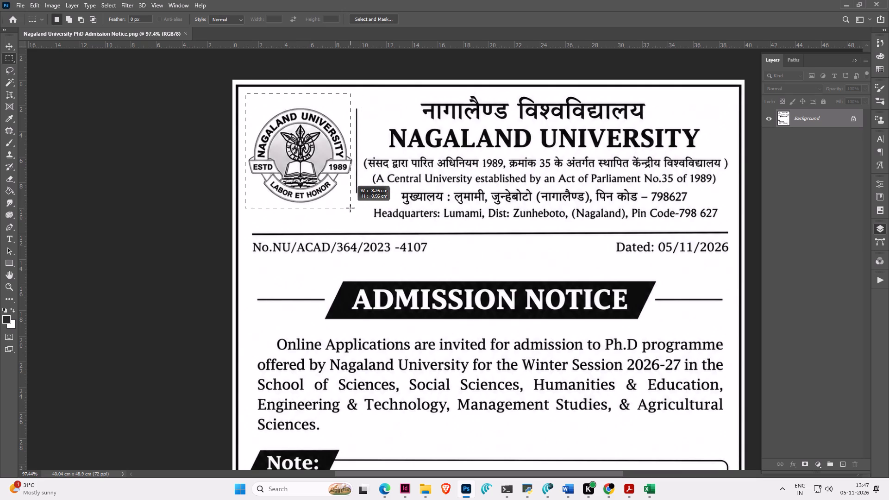
left_click_drag(350, 208, 352, 211)
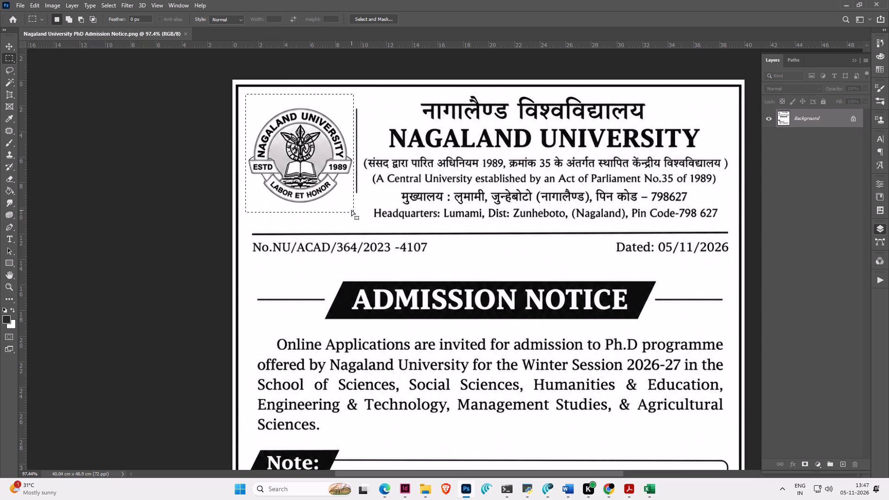
key("Delete")
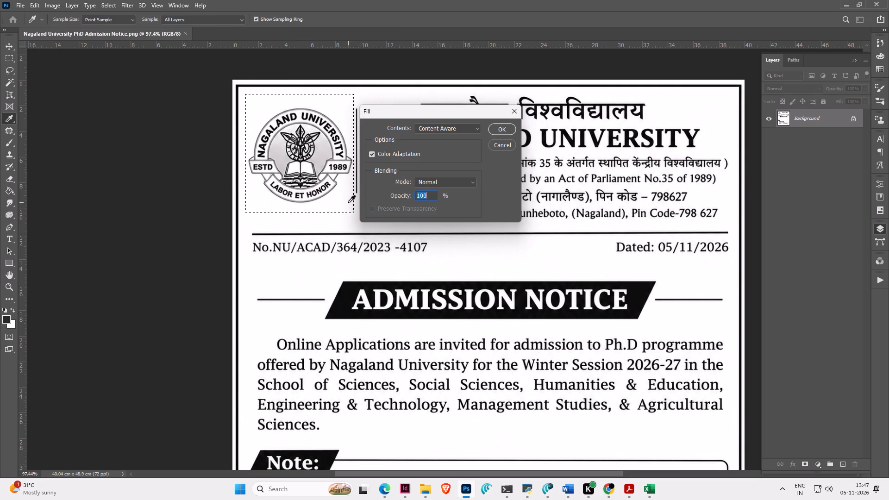
key("Escape")
key("ctrl+BackSpace")
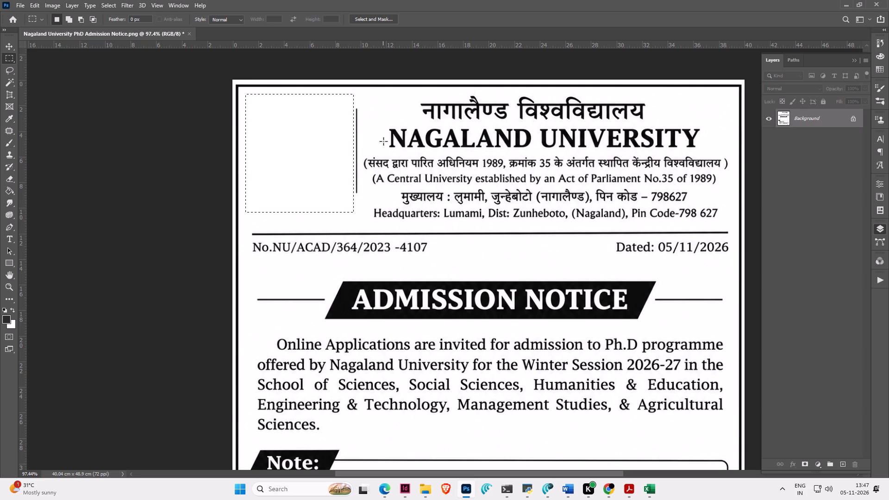
left_click(384, 133)
Examine the whole notice from the header down to the Registrar signature.
scroll(384, 133, "down", 2, "alt")
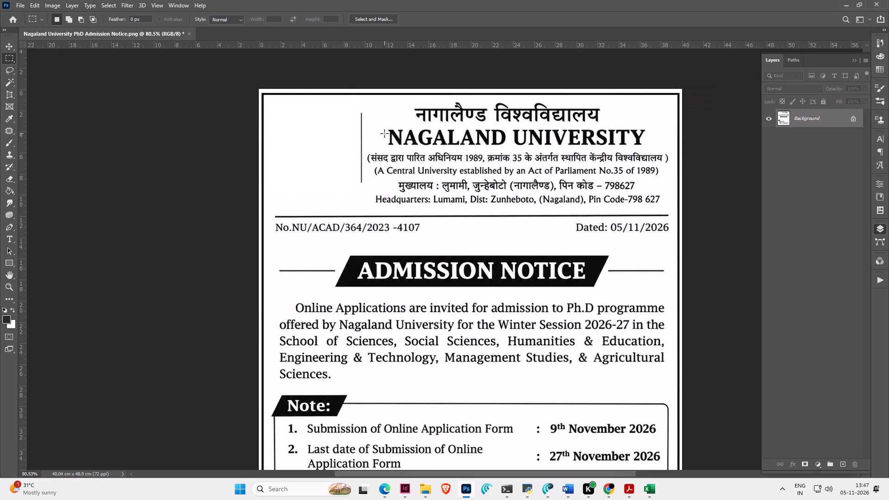
scroll(384, 133, "down", 7)
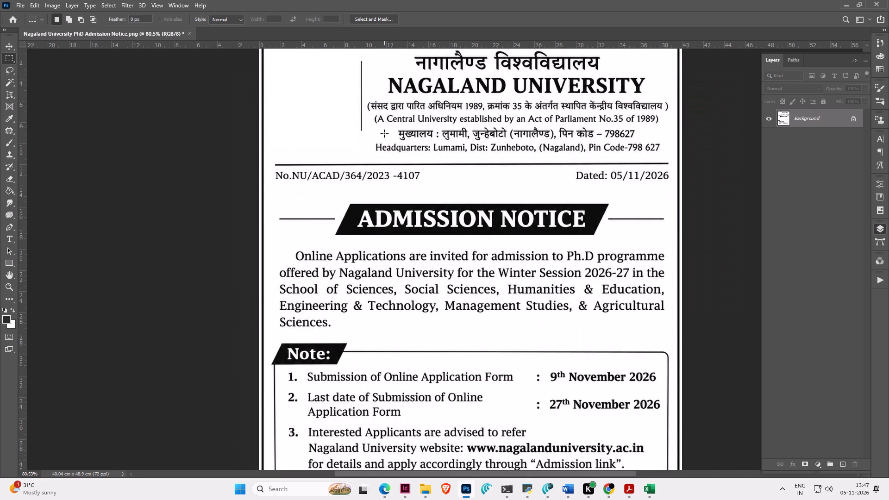
scroll(384, 133, "down", 3)
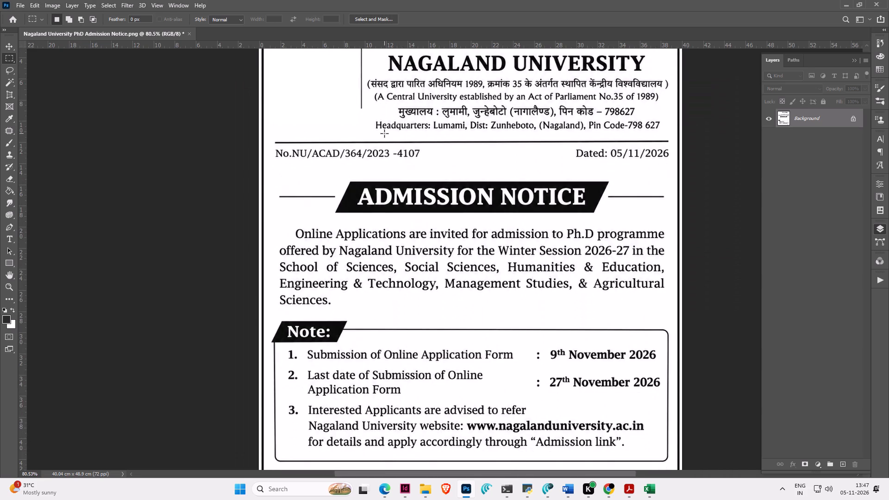
scroll(384, 133, "down", 8)
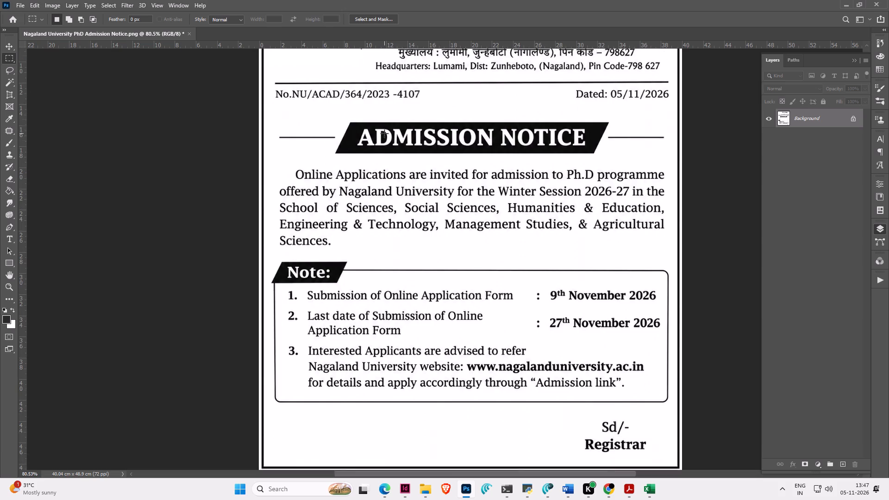
scroll(384, 133, "down", 1)
scroll(384, 133, "down", 2, "alt")
Select the white margin outside the black border with the Magic Wand, invert the selection, and crop the image to the border.
scroll(384, 133, "up", 11)
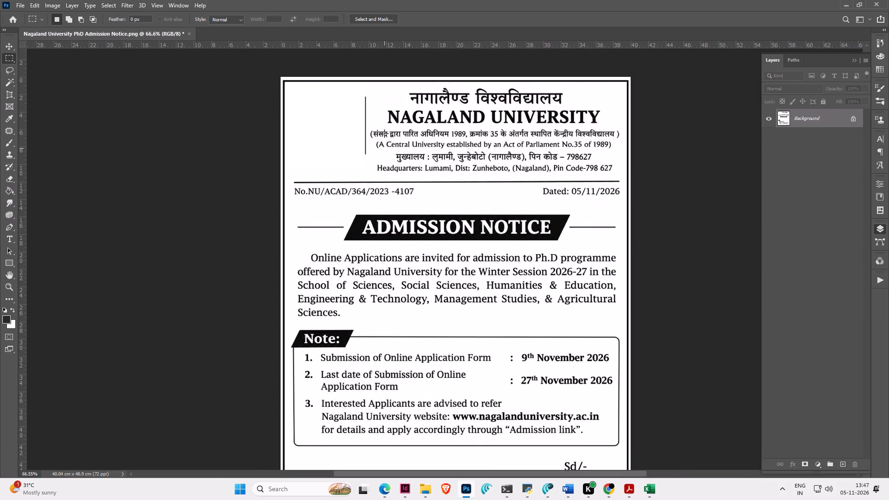
scroll(384, 133, "up", 6)
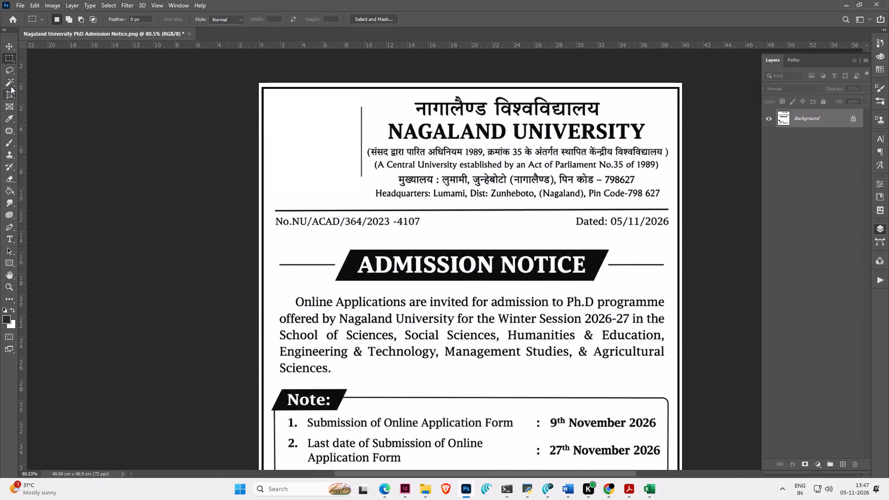
left_click(11, 86)
left_click(7, 80)
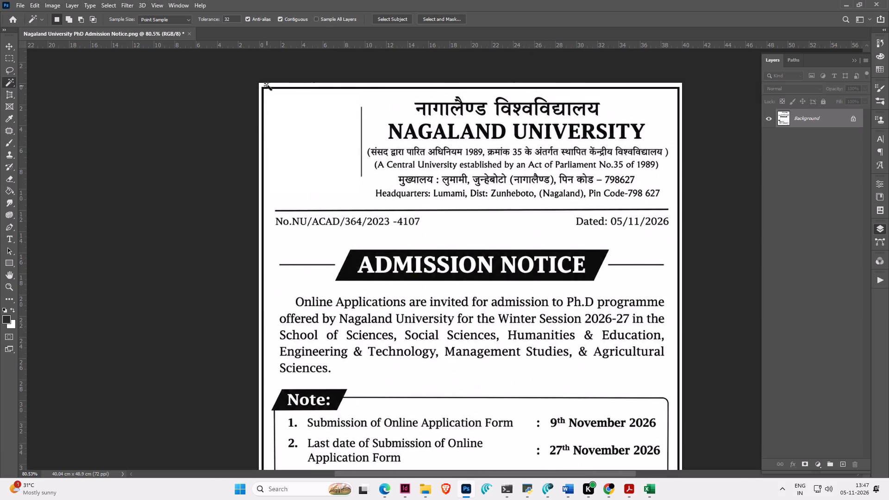
left_click(267, 85)
key("ctrl+shift+i")
key("alt+i")
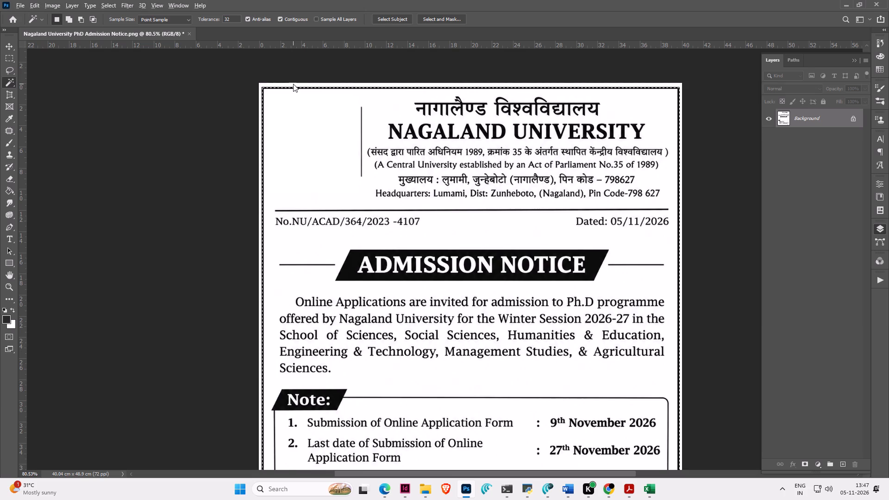
key("alt+p")
scroll(293, 84, "down", 3, "alt")
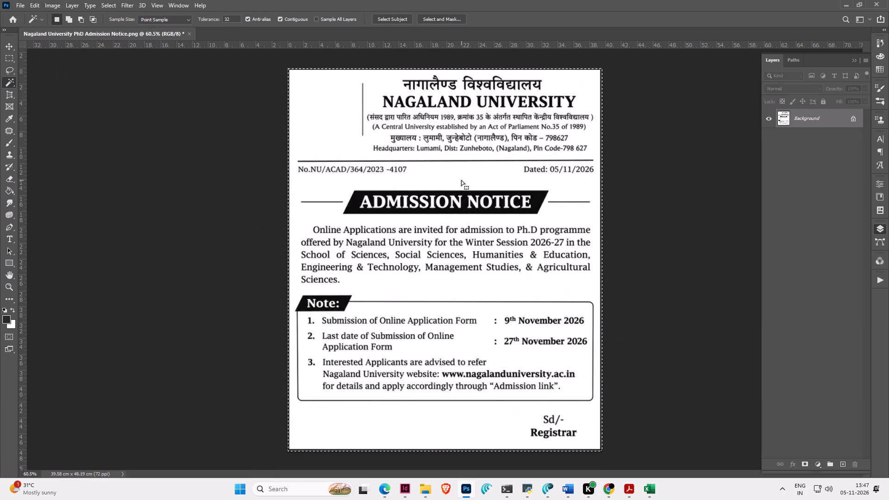
Convert the notice image to Grayscale mode, discarding the colour information.
left_click(55, 7)
left_click(64, 22)
left_click(72, 19)
left_click(157, 25)
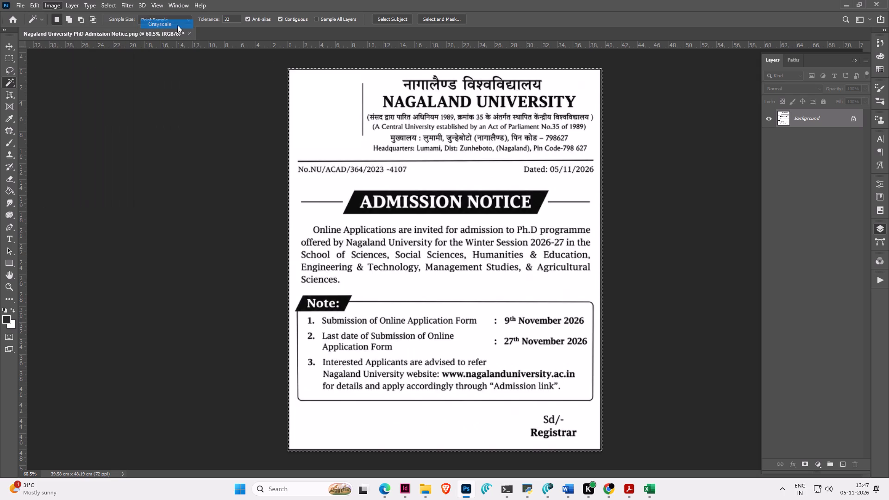
left_click(395, 195)
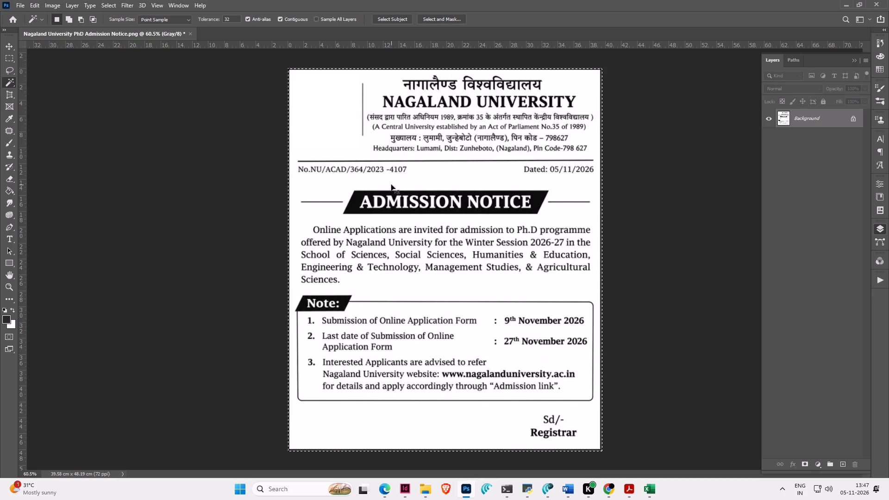
Resize the image to 12.375 cm wide without resampling, then enable resampling and set resolution to 300 pixels/inch and height to 15 cm.
key("ctrl+shift+s")
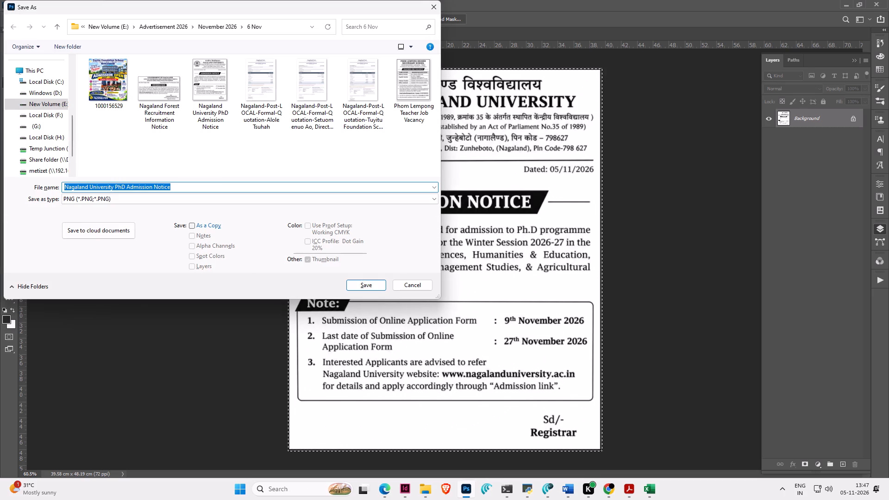
key("Escape")
key("ctrl+alt+i")
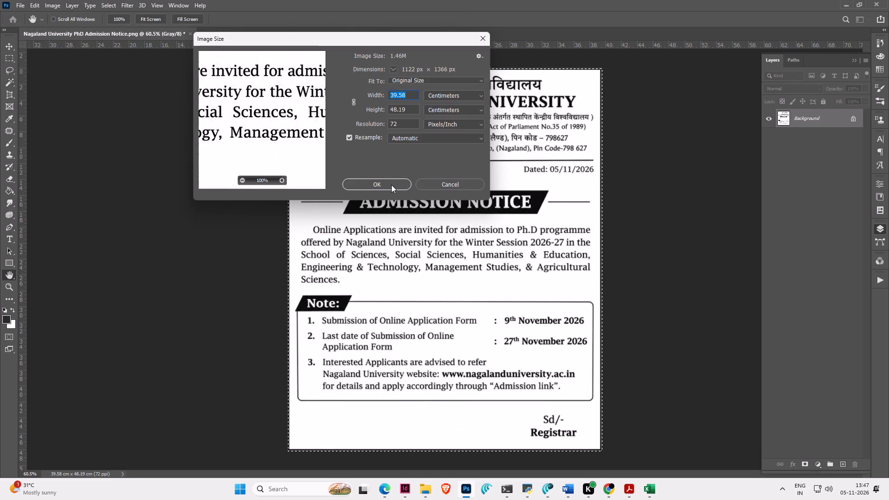
left_click(377, 138)
left_click_drag(409, 96, 408, 95)
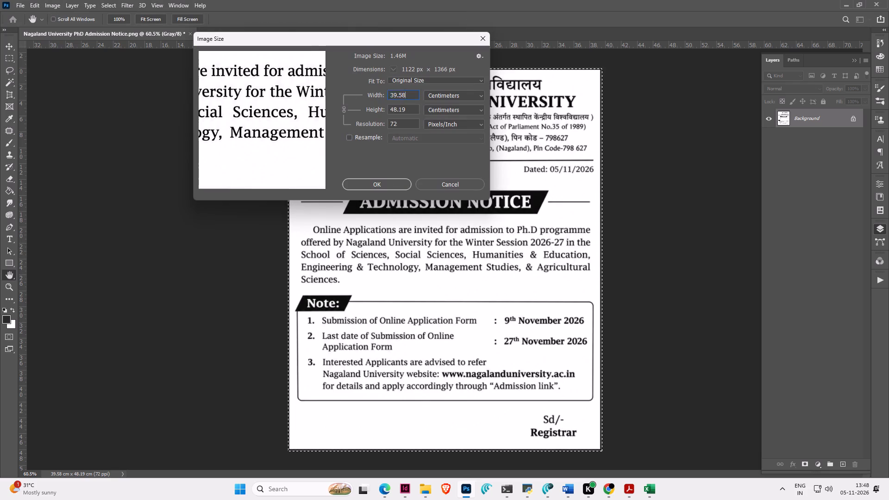
left_click_drag(408, 95, 296, 63)
type("12.375")
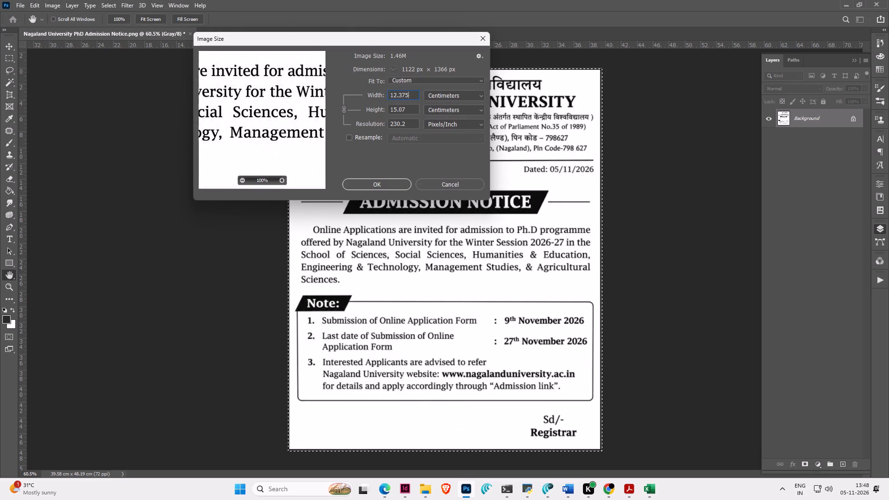
left_click(370, 138)
left_click_drag(412, 124, 405, 122)
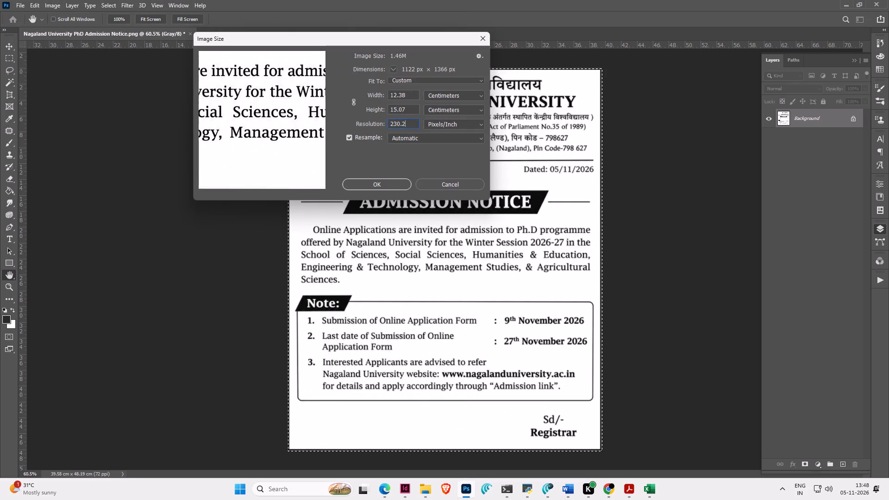
left_click_drag(405, 122, 290, 102)
type("300")
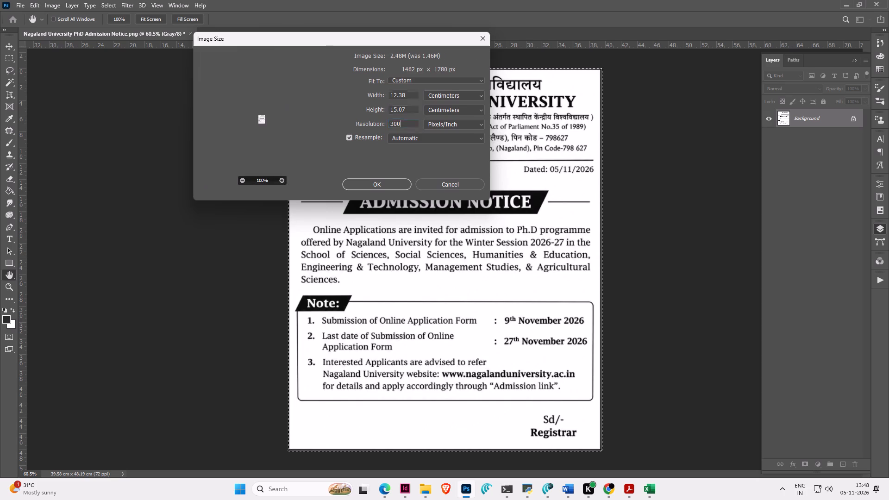
left_click_drag(407, 108, 194, 69)
type("15")
key("Return")
Save the notice as a TIFF named Nagaland University PhD Admission Notice in the 6 Nov folder.
key("ctrl+shift+s")
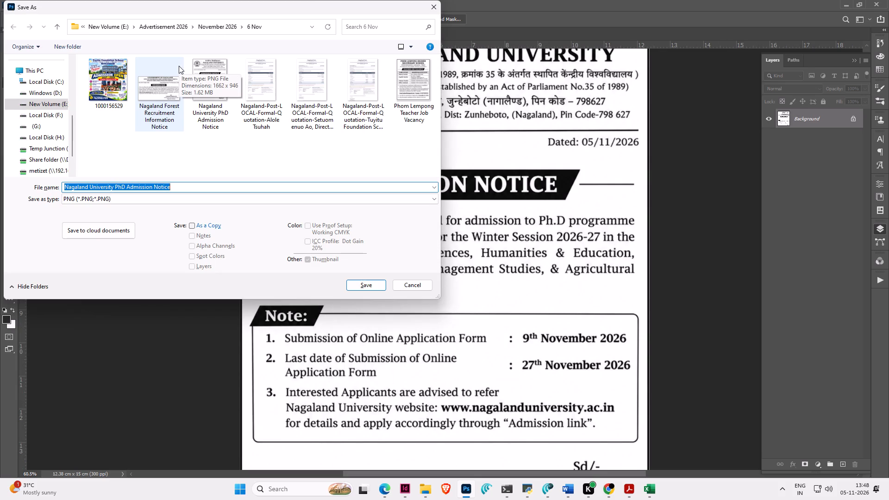
key("Tab")
key("Tab")
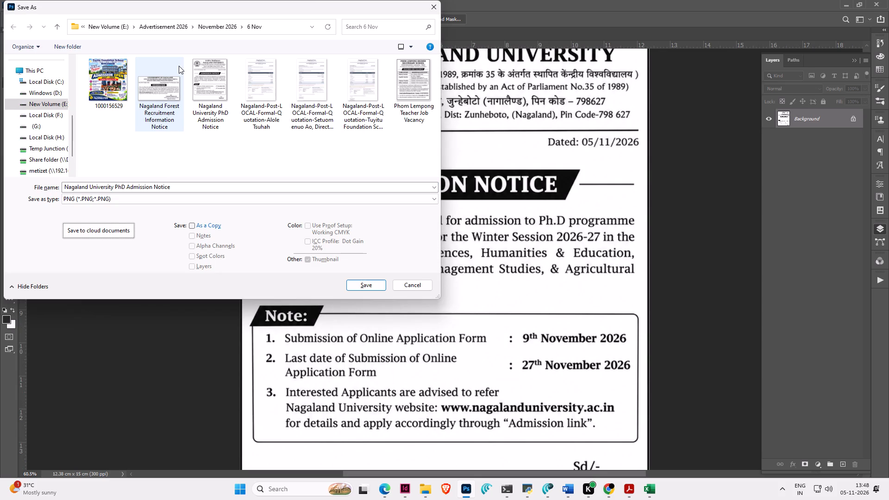
left_click(205, 173)
left_click(195, 186)
key("Tab")
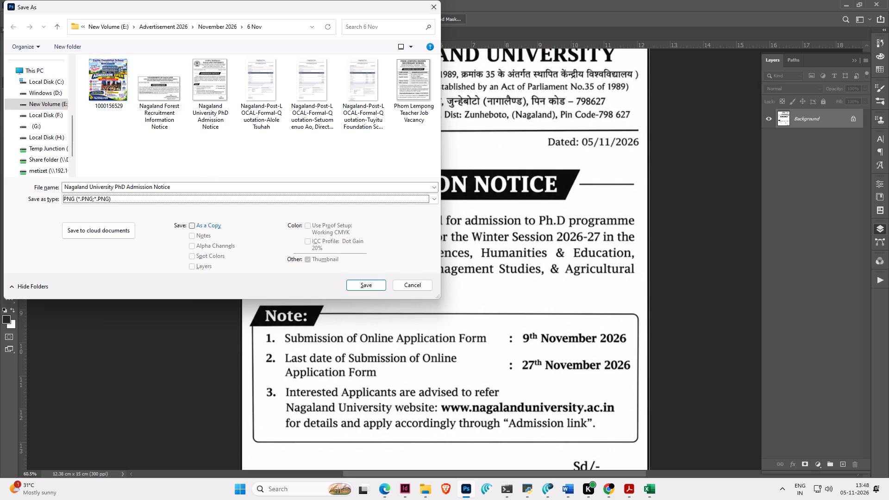
key("t")
key("t")
key("Return")
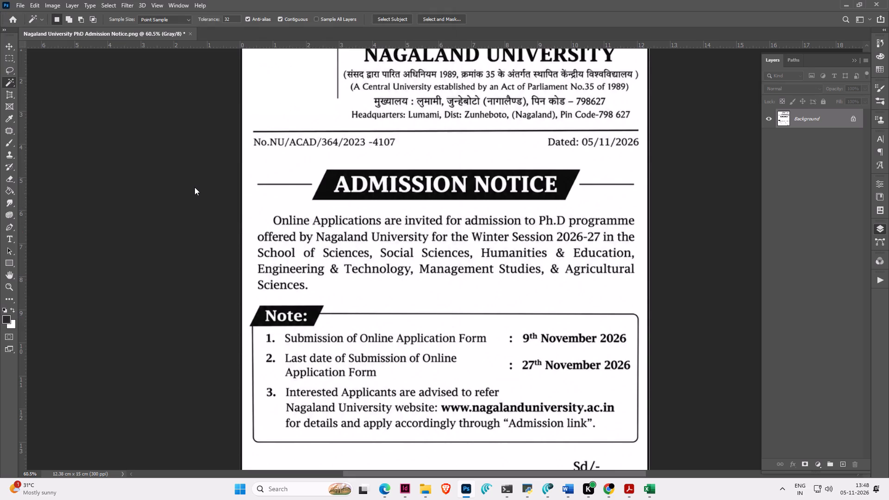
key("Return")
Place the newly saved Nagaland University PhD Admission Notice TIFF from the 6 Nov folder into InDesign's Untitled-2 document.
left_click(423, 488)
left_click(449, 452)
left_click(172, 398)
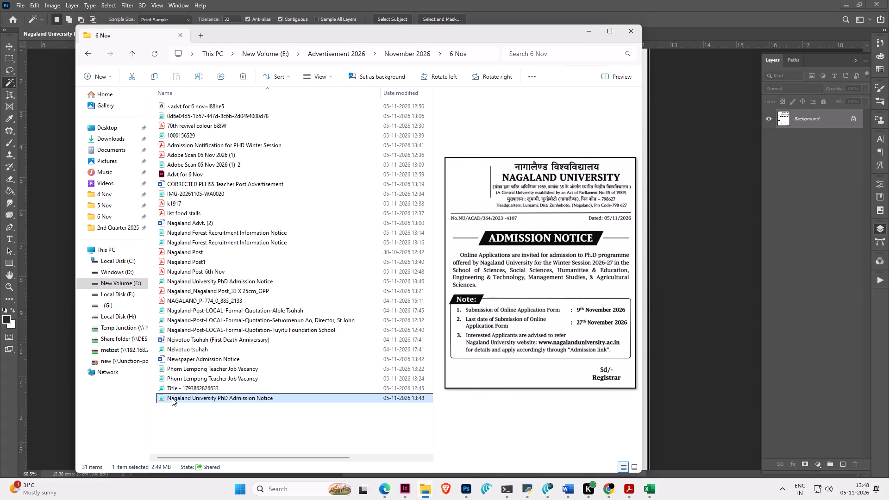
left_click_drag(187, 399, 404, 487)
left_click_drag(404, 487, 620, 231)
left_click(614, 192)
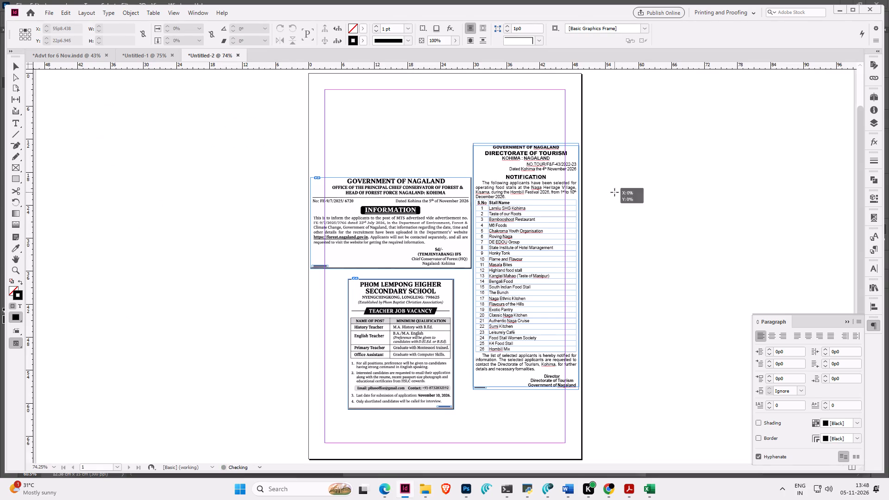
Cut the placed notice, paste it on page 5 of Advt for 6 Nov, and align it to the bottom-left corner of the page margins.
key("ctrl+x")
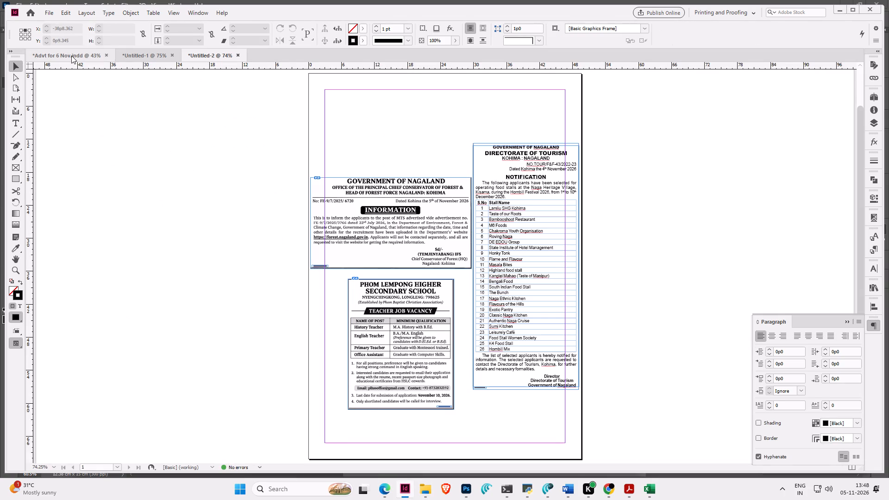
left_click(71, 56)
scroll(391, 243, "down", 7)
scroll(391, 243, "down", 15)
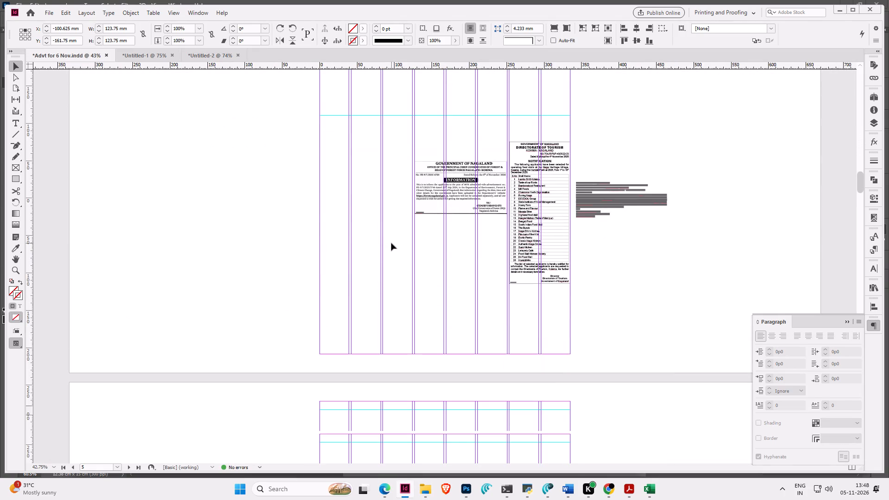
scroll(391, 243, "down", 2)
left_click(363, 231)
key("ctrl+v")
scroll(426, 233, "up", 3, "alt")
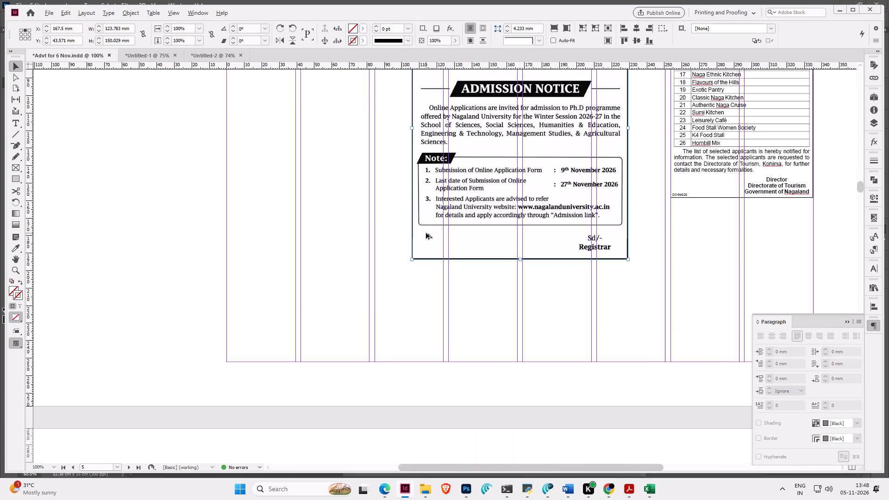
left_click_drag(518, 200, 334, 304)
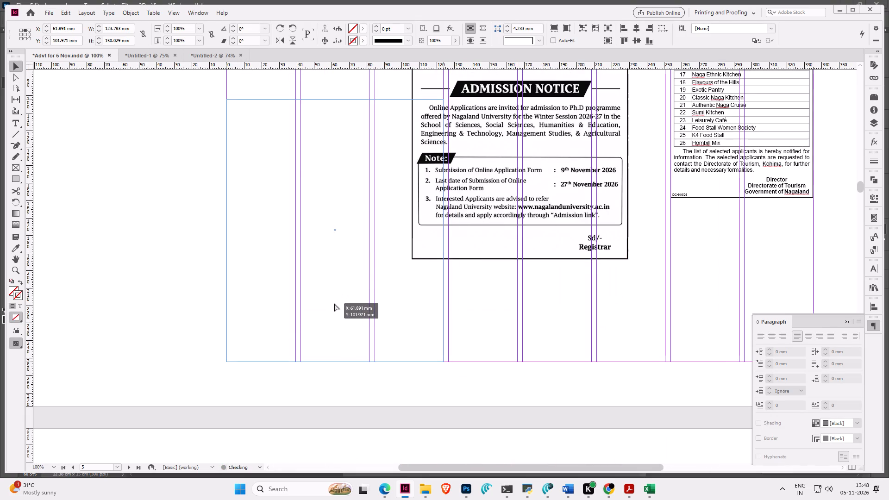
left_click_drag(334, 304, 334, 304)
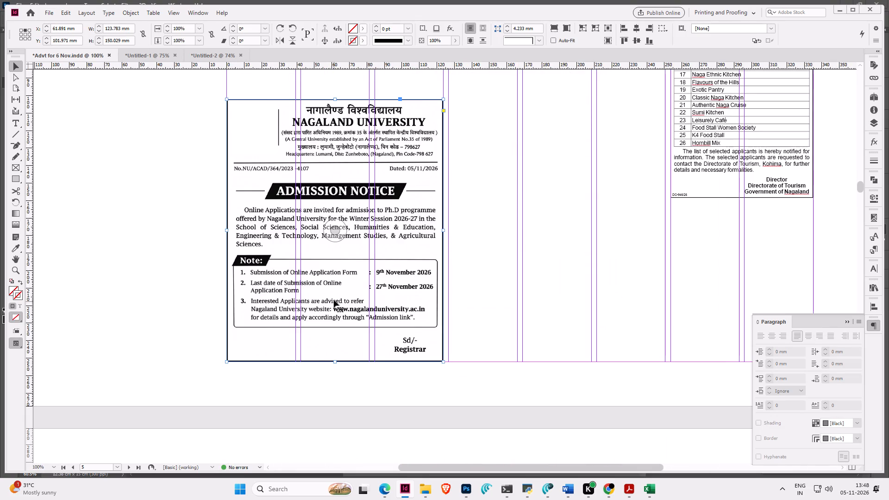
Bring the round Nagaland University logo from the Library new collection onto the page beside the notice.
scroll(308, 246, "up", 2)
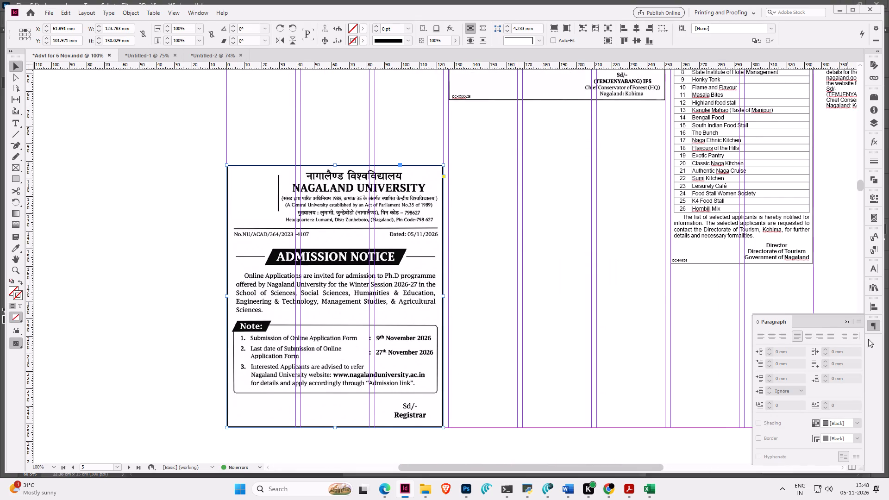
left_click(872, 288)
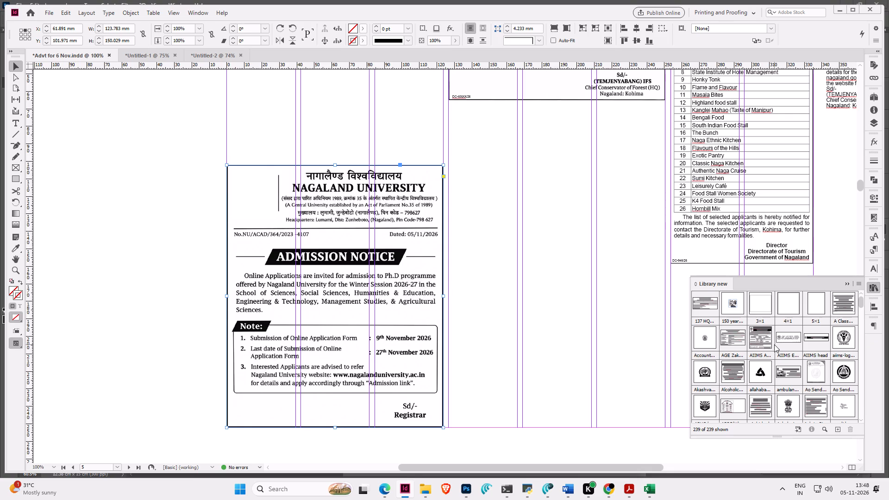
scroll(773, 339, "down", 12)
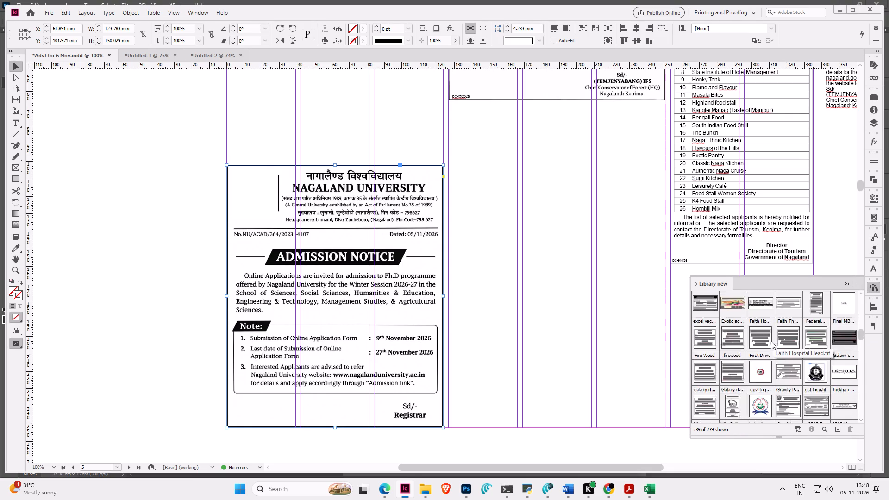
scroll(771, 341, "down", 8)
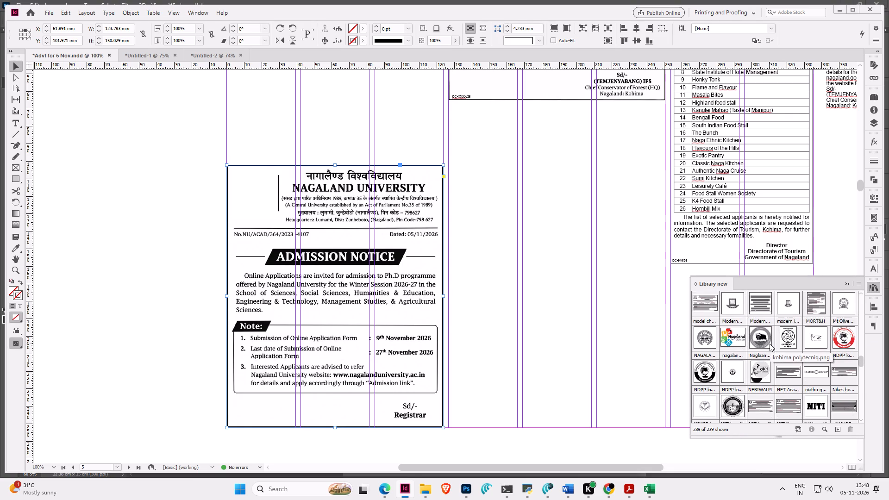
scroll(770, 344, "down", 3)
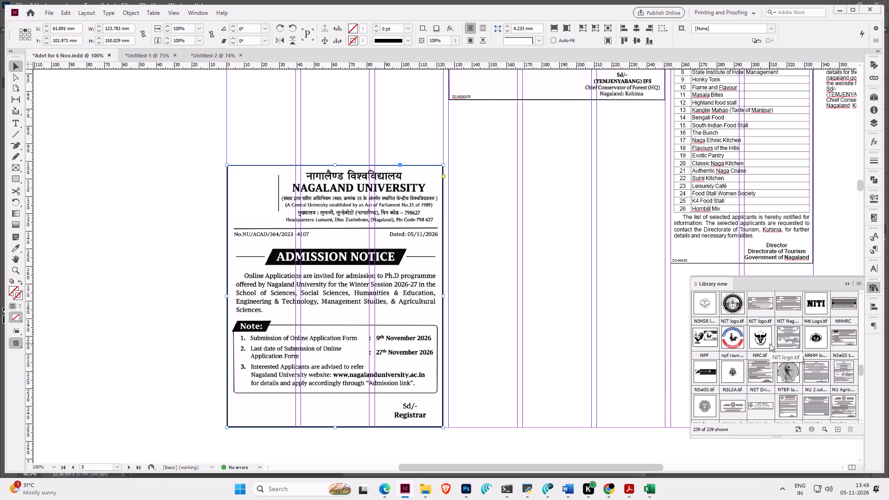
left_click_drag(706, 404, 701, 404)
left_click_drag(701, 404, 561, 363)
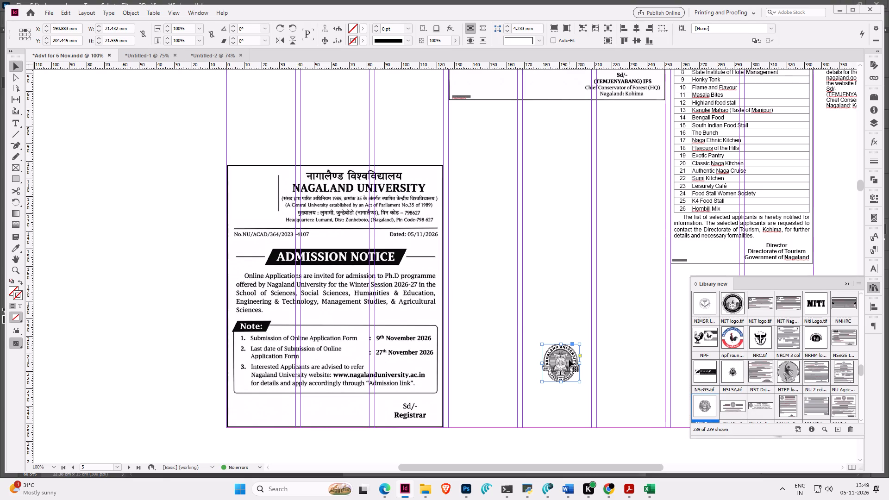
left_click_drag(569, 360, 512, 328)
left_click(845, 282)
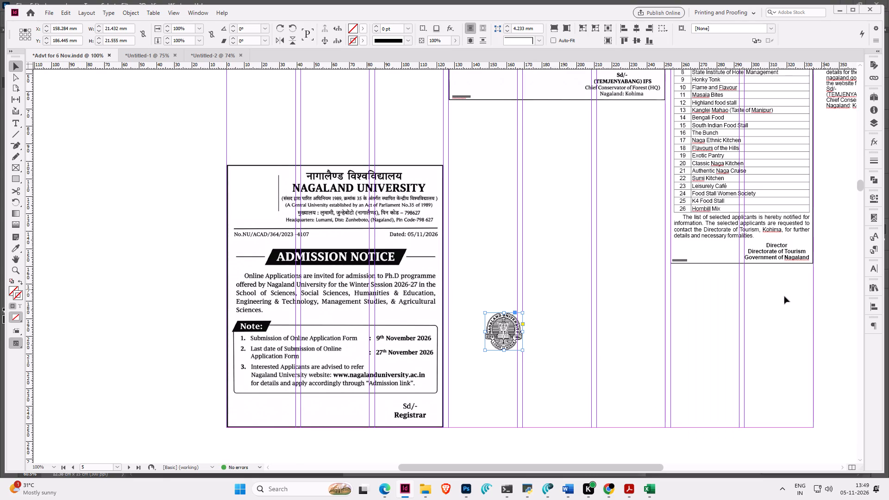
Move the university logo into the blank header space left of the notice's vertical rule.
scroll(576, 327, "up", 2)
left_click_drag(508, 384, 386, 346)
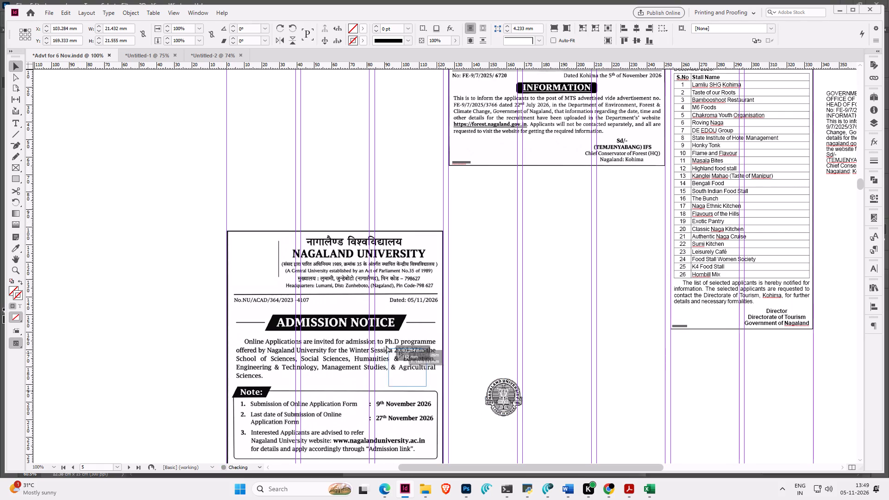
left_click_drag(386, 346, 258, 244)
scroll(249, 256, "up", 5, "alt")
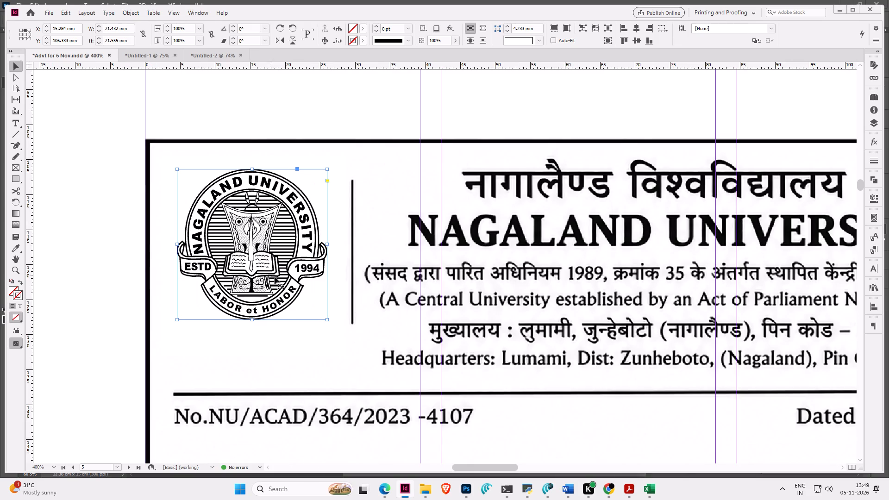
Enlarge the university logo to about 25 × 25 mm and nudge it into position beside the header's vertical rule.
left_click_drag(251, 319, 250, 327, "ctrl+shift")
left_click(282, 287)
scroll(285, 287, "down", 3, "alt")
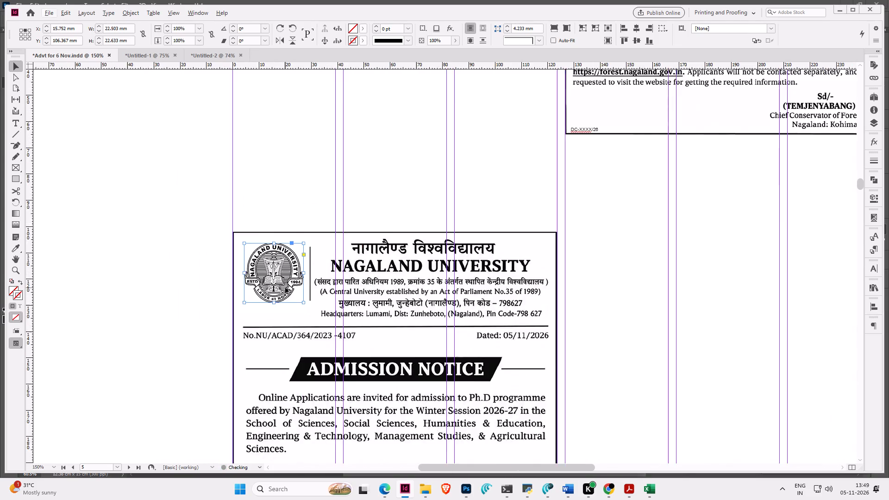
scroll(285, 287, "down", 2, "alt")
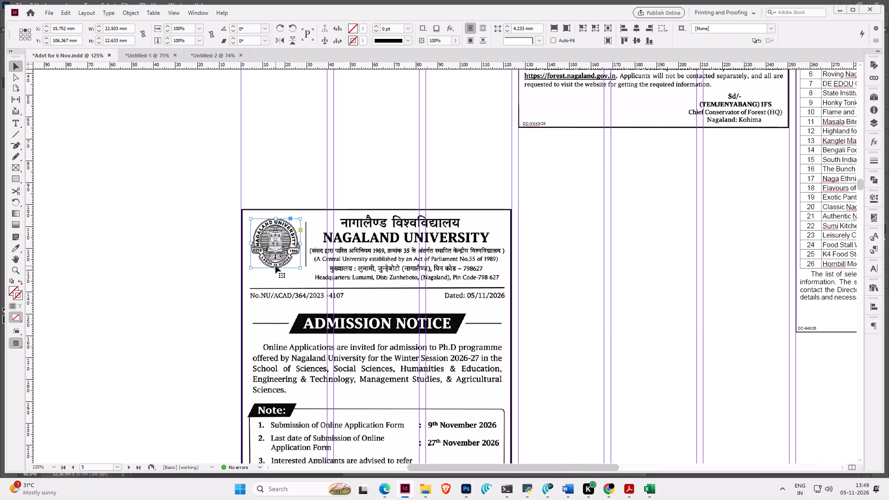
left_click_drag(275, 267, 275, 274, "ctrl+shift")
left_click(283, 252)
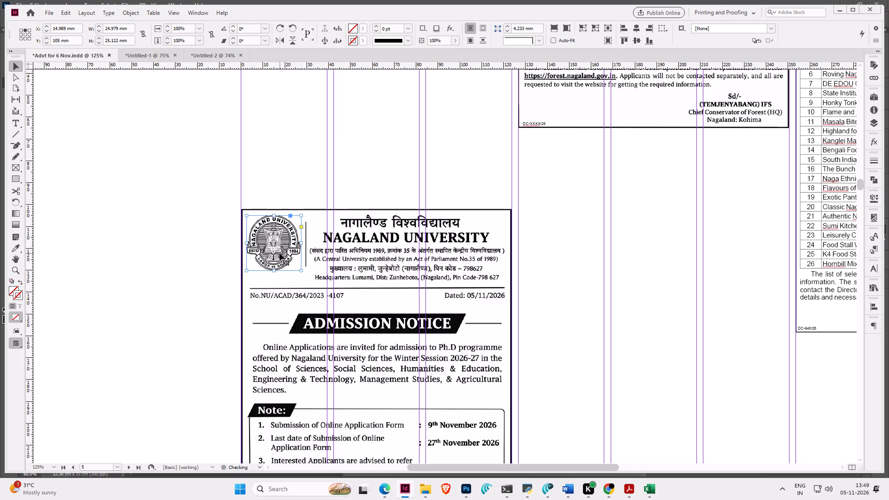
key("Down")
key("Down")
key("Right")
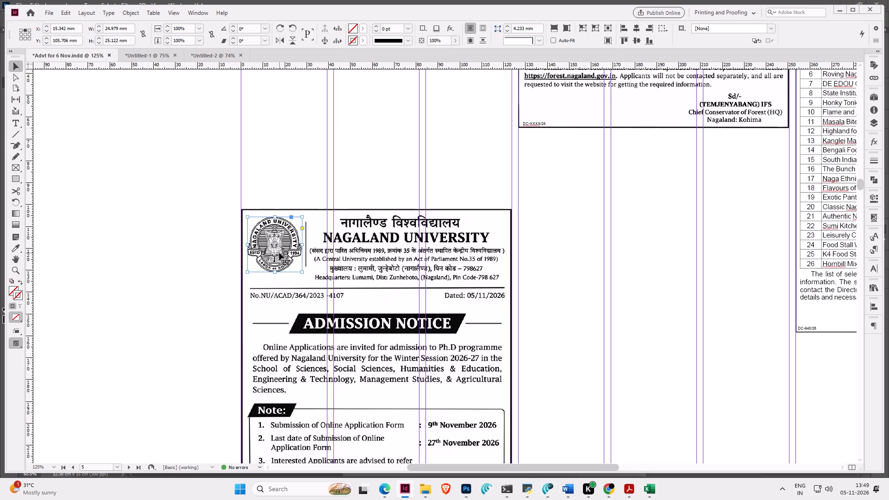
Add a text frame below the notice reading DC-XXXX/26, apply the small code text style, and fit the frame to its content.
scroll(275, 199, "down", 6)
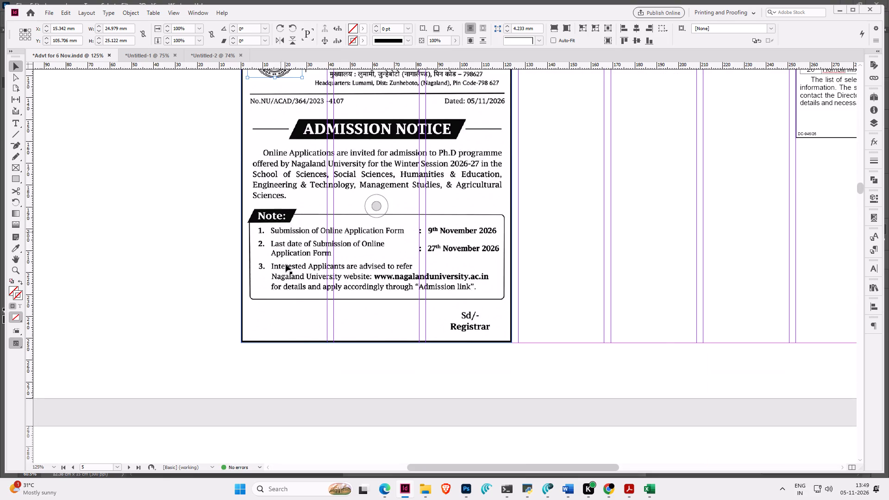
scroll(292, 341, "up", 2, "alt")
triple_click(285, 378)
key("t")
left_click_drag(245, 362, 380, 408)
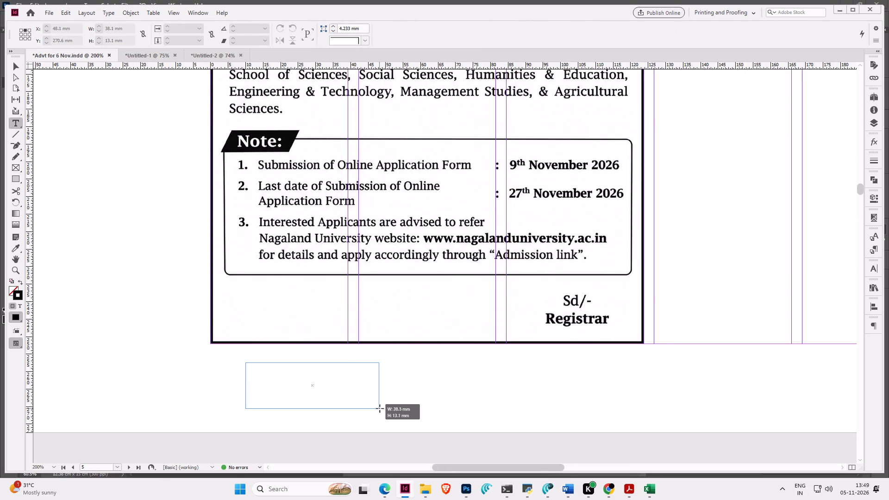
left_click_drag(380, 408, 381, 409)
type("dc-xxxx/26")
key("ctrl+9")
key("Escape")
key("ctrl+alt+c")
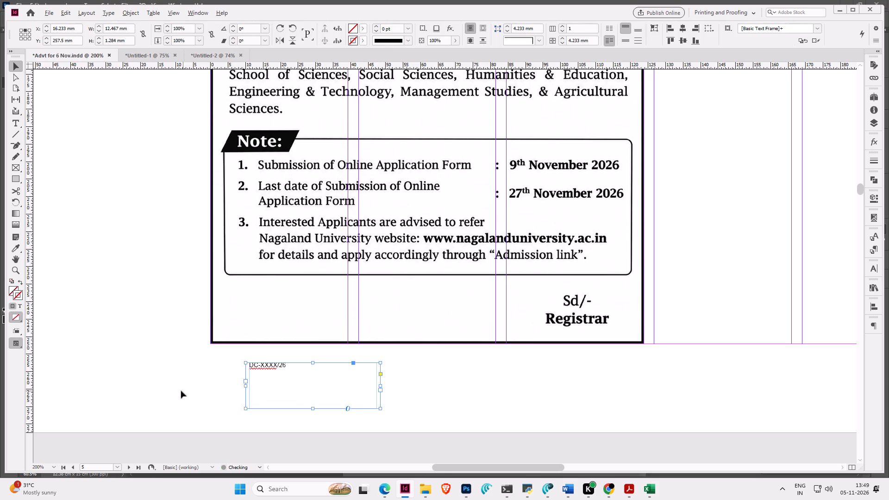
Move the DC-XXXX/26 code inside the bottom-left corner of the notice's border.
scroll(182, 387, "up", 2, "alt")
left_click_drag(363, 341, 296, 286)
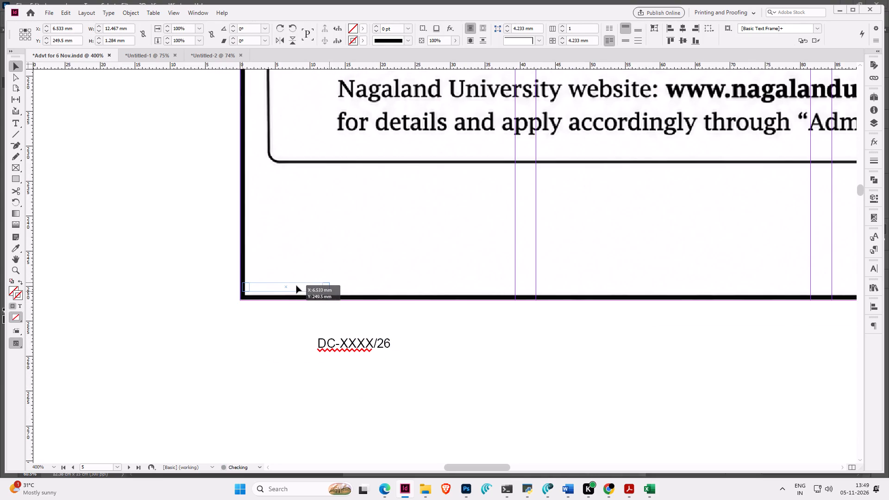
left_click_drag(296, 286, 299, 283)
scroll(307, 293, "down", 6, "alt")
scroll(305, 297, "up", 4)
scroll(305, 297, "down", 2, "alt")
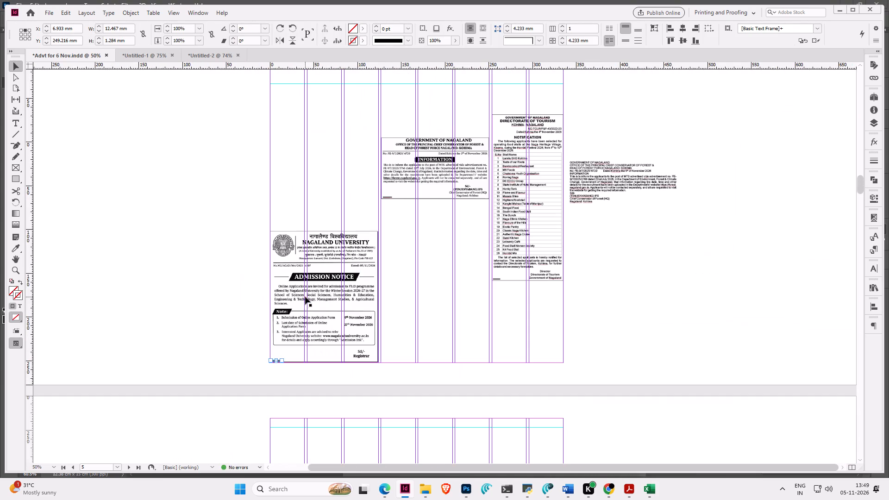
Group the Nagaland University admission notice with its logo and DC-XXXX/26 code, and save the Advt for 6 Nov document.
left_click_drag(241, 173, 317, 372)
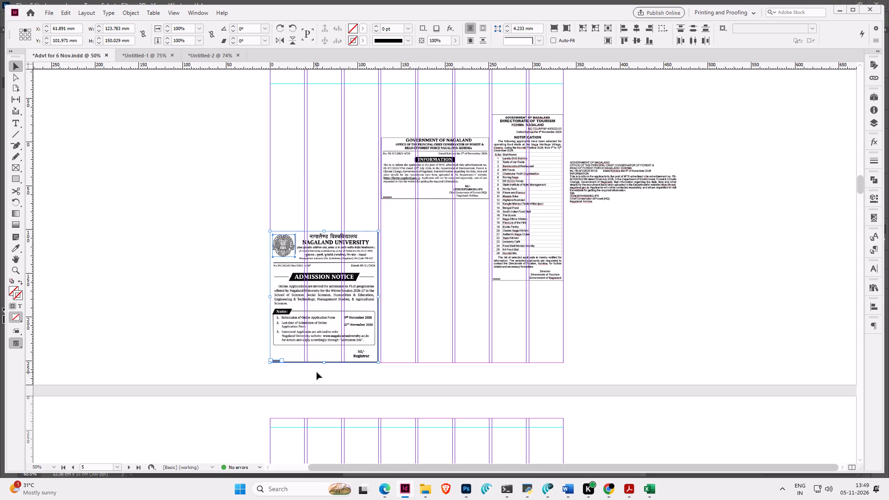
key("ctrl+g")
key("alt+grave")
key("ctrl+s")
key("ctrl+s")
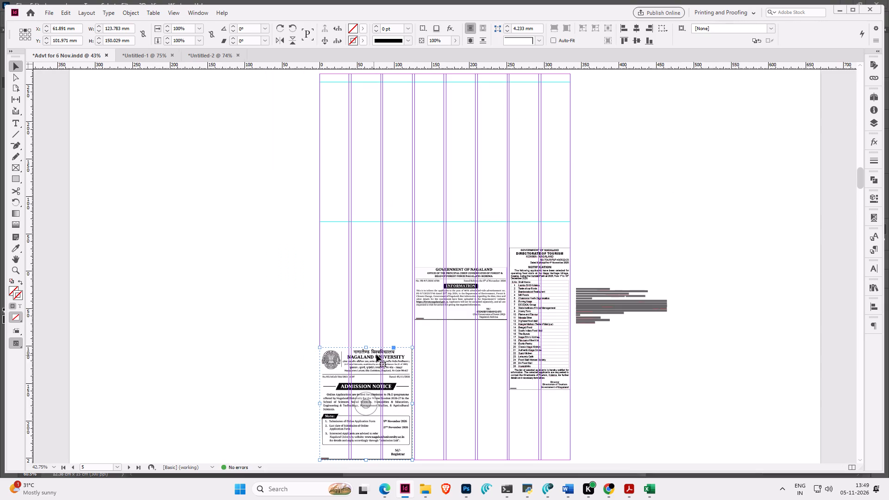
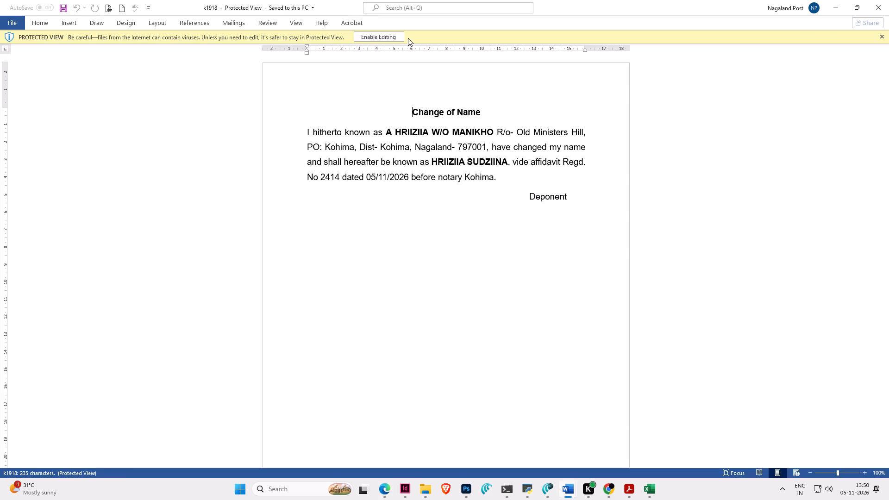
left_click(392, 35)
key("ctrl+v")
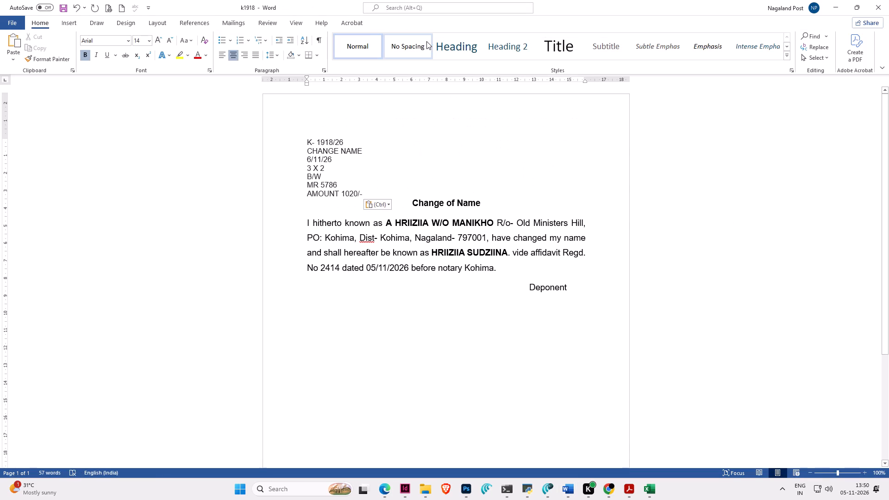
key("Return")
key("Return")
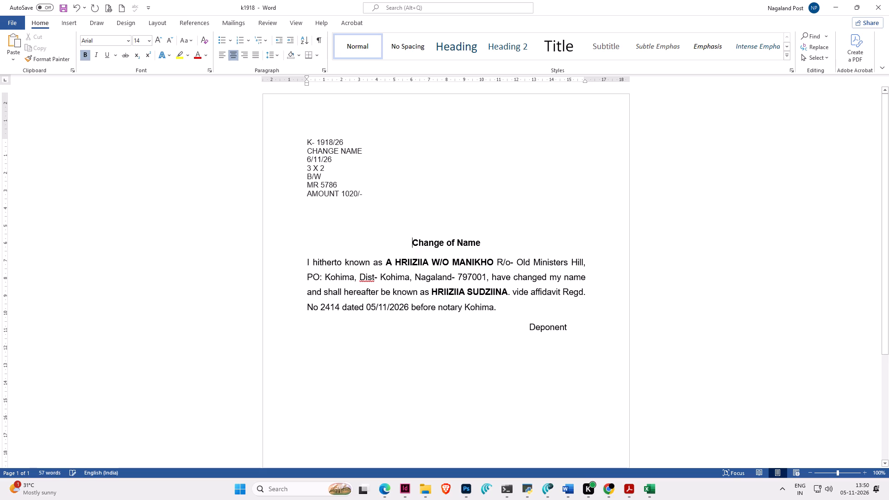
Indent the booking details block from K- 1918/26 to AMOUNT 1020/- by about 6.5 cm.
left_click_drag(374, 195, 293, 130)
left_click_drag(307, 84, 410, 98)
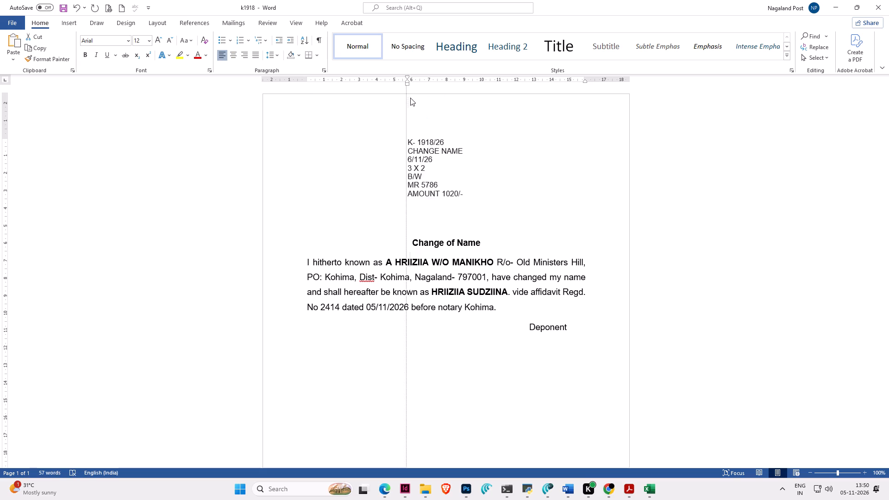
left_click_drag(410, 98, 419, 98)
left_click(365, 181)
Print one copy of the k1918 document on the KONICA MINOLTA 185en printer.
left_click(106, 8)
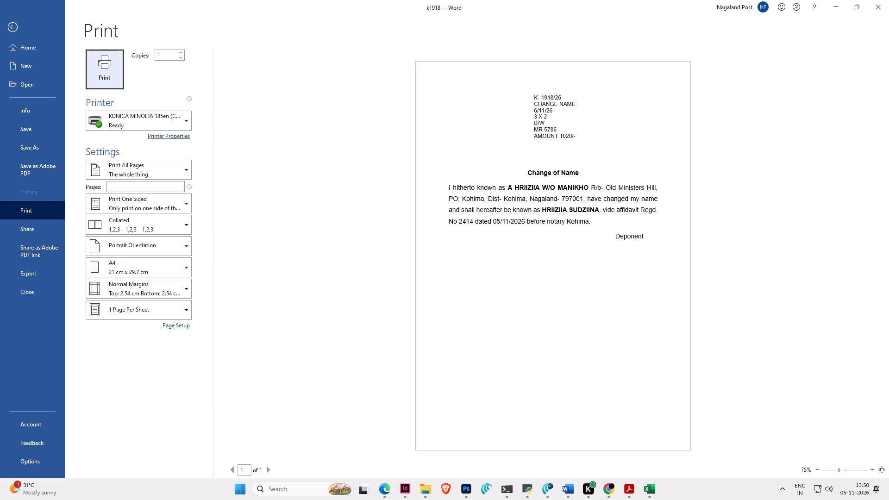
left_click(102, 70)
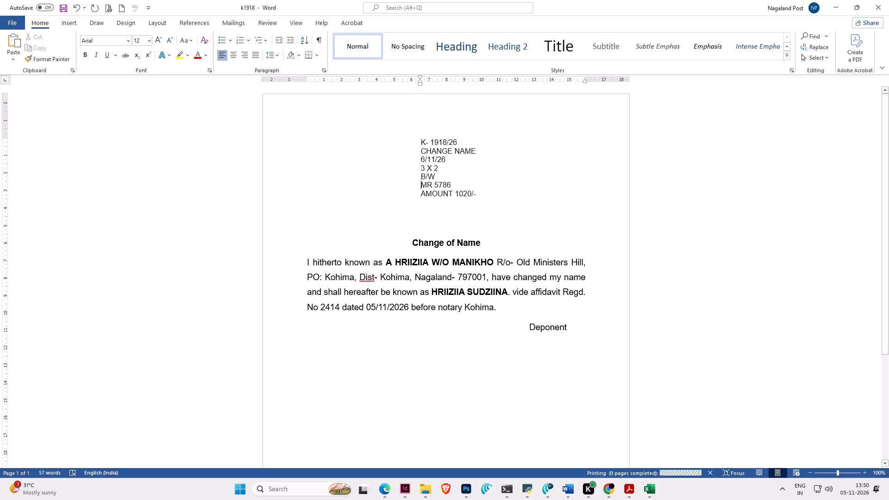
Copy the whole document text into a new InDesign text frame, two columns wide and about 44 mm high, above the Nagaland University notice.
left_click(424, 186)
key("ctrl+a")
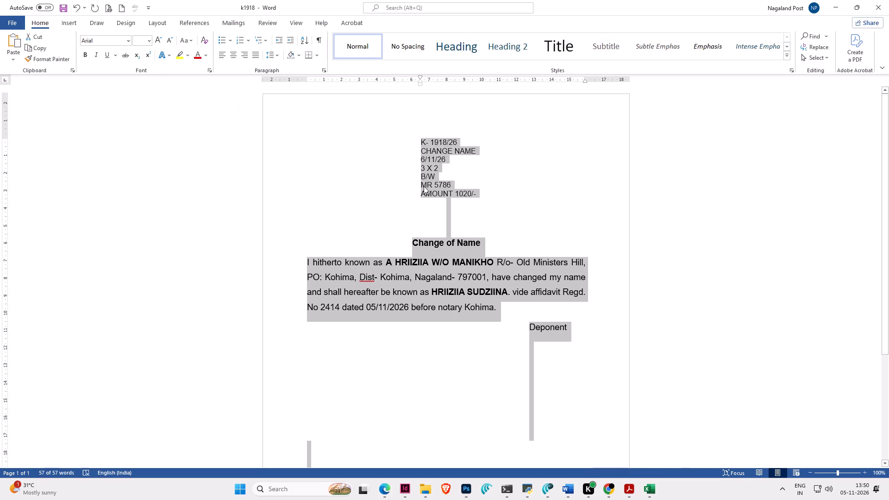
key("ctrl+c")
left_click(404, 486)
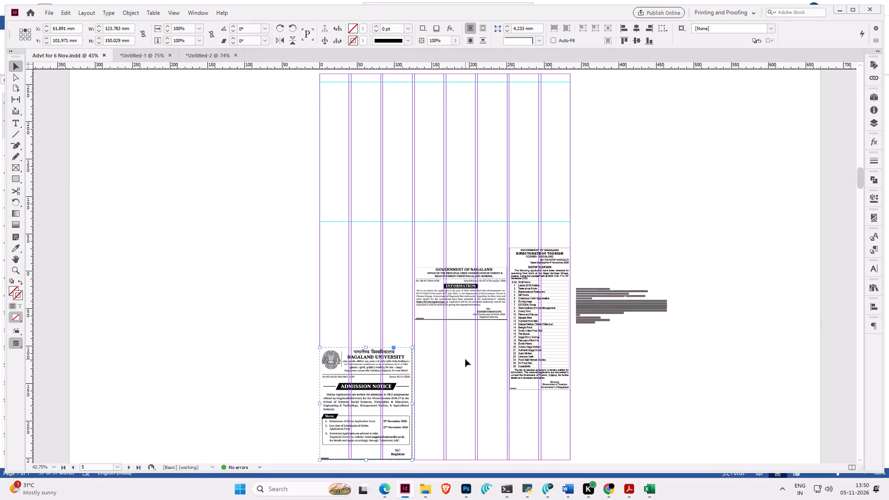
scroll(465, 359, "up", 1)
scroll(465, 358, "down", 2)
scroll(357, 287, "up", 2, "alt")
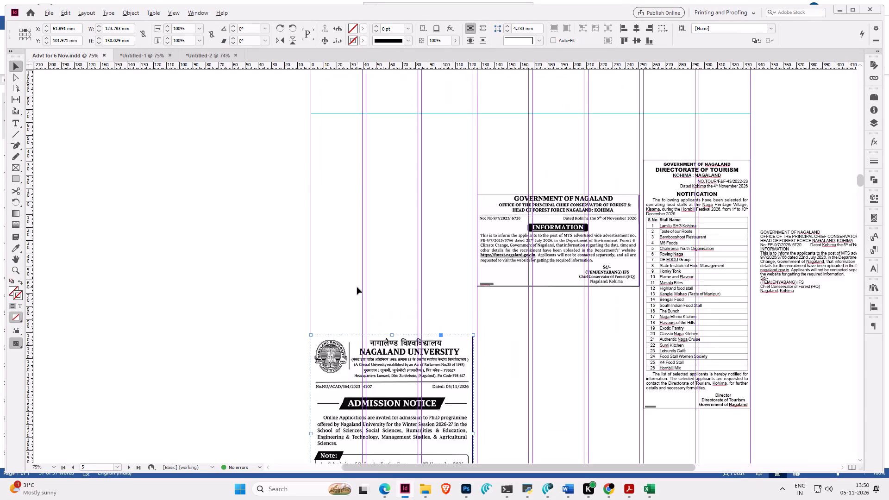
scroll(357, 287, "up", 2, "alt")
scroll(357, 287, "down", 1)
scroll(357, 287, "up", 3, "alt")
left_click(357, 287)
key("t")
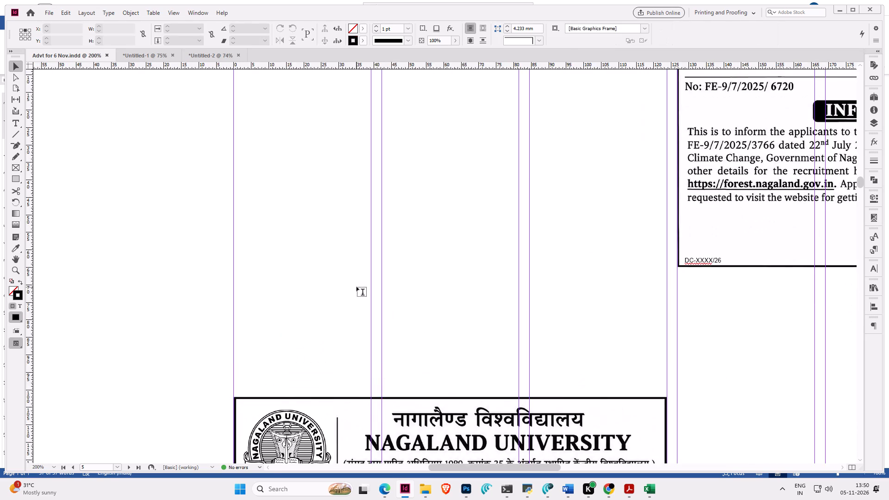
left_click_drag(234, 199, 362, 281)
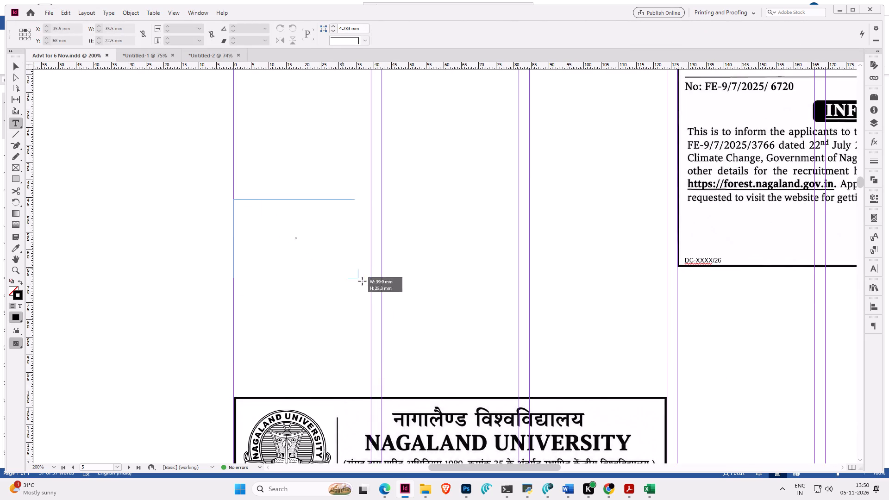
left_click_drag(362, 281, 523, 352)
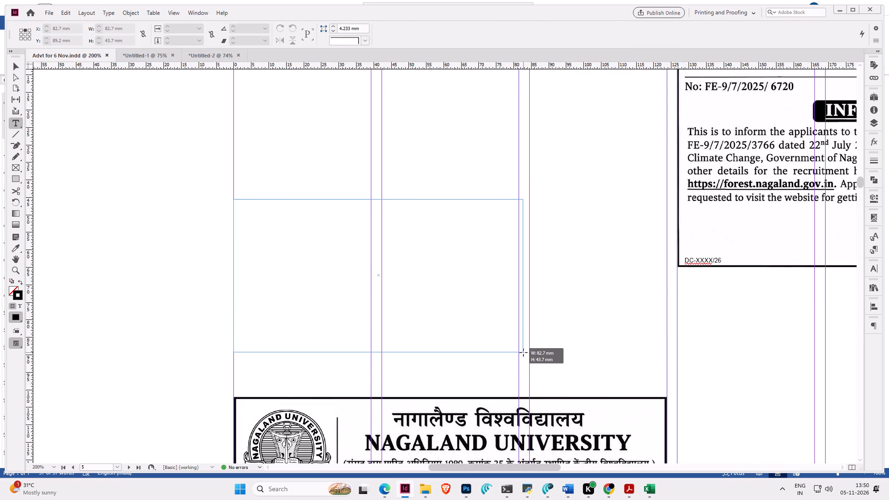
left_click_drag(523, 352, 520, 354)
key("ctrl+v")
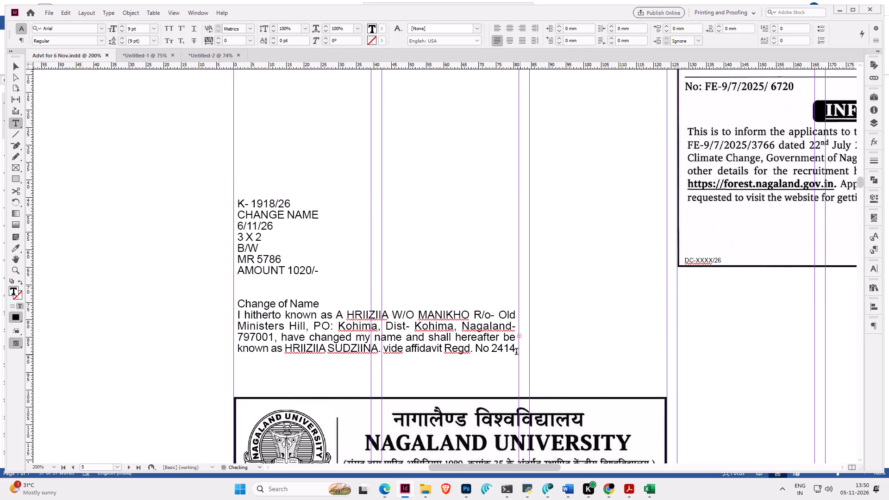
Delete the booking details and blank lines above the Change of Name heading in the pasted text.
left_click(410, 344)
key("ctrl+a")
key("ctrl+Up")
key("ctrl+shift+Down")
key("ctrl+shift+Down")
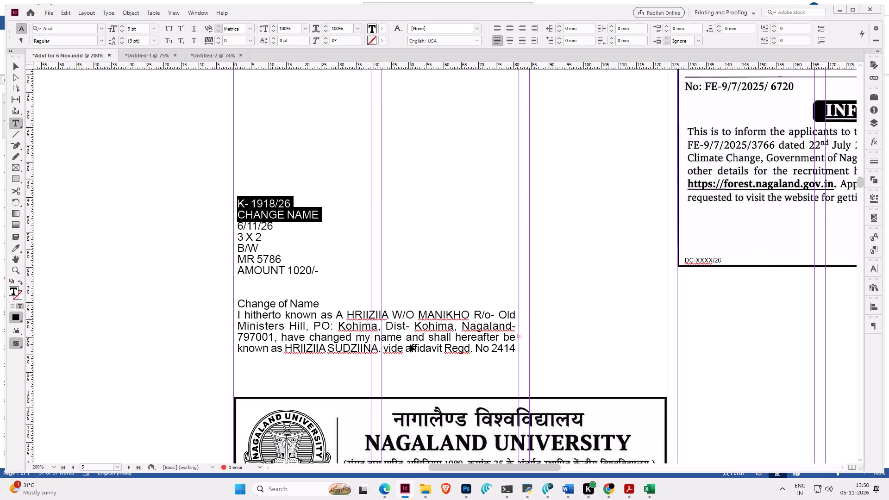
key("ctrl+shift+Down")
key("ctrl+shift+Down")
key("ctrl+shift+Down")
key("ctrl+shift+Down")
key("ctrl+shift+Down")
key("ctrl+shift+Down")
key("ctrl+shift+Down")
key("Delete")
Remove the empty paragraphs after Deponent and fit the text frame to its content.
key("ctrl+shift+Down")
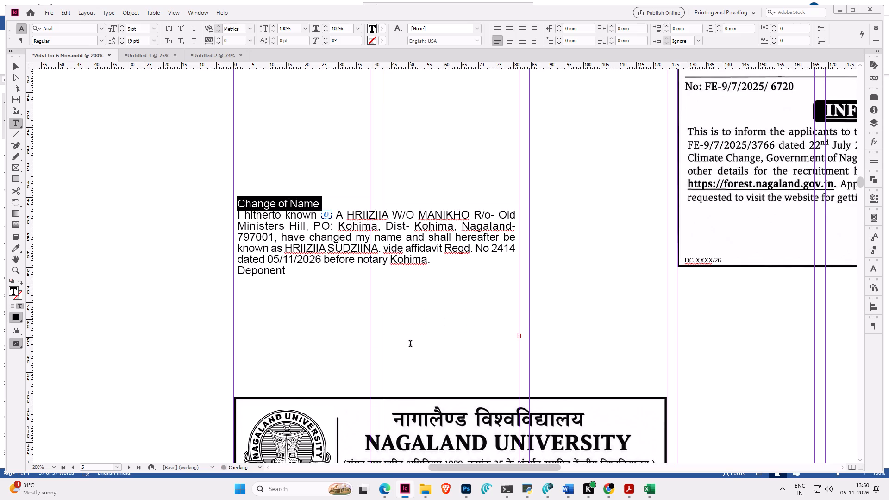
key("ctrl+alt+c")
key("Down")
key("ctrl+a")
key("ctrl+Down")
key("Escape")
triple_click(354, 258)
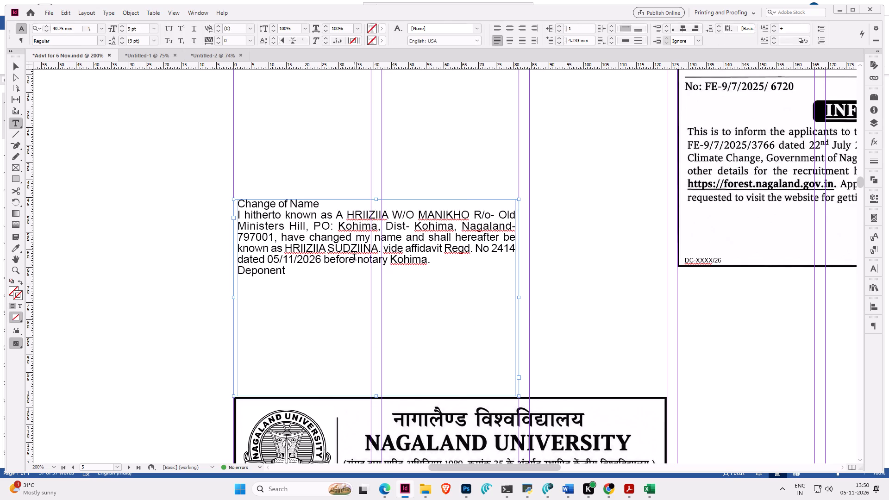
key("ctrl+alt+c")
key("ctrl+a")
key("ctrl+Down")
key("ctrl+Down")
key("ctrl+shift+Up")
key("ctrl+shift+Up")
key("ctrl+shift+Up")
key("ctrl+shift+Up")
key("ctrl+shift+Up")
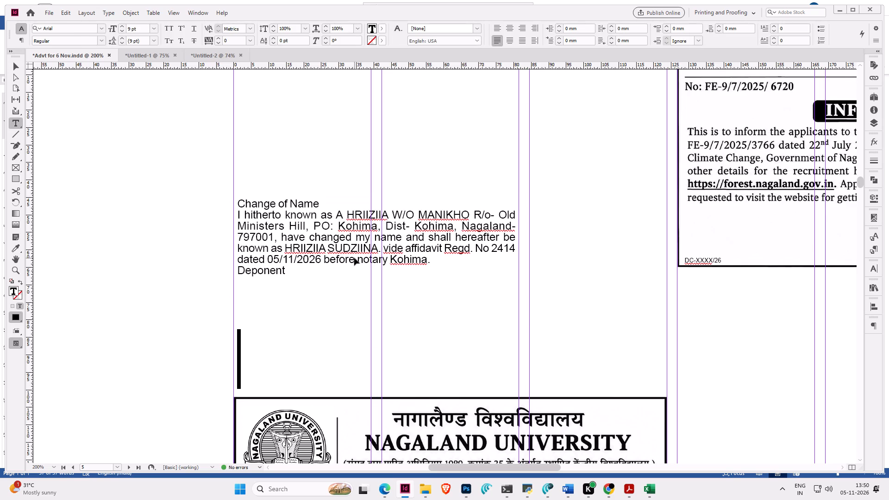
key("ctrl+shift+Up")
key("ctrl+shift+Up")
key("ctrl+shift+Up")
key("ctrl+shift+Up")
key("ctrl+shift+Up")
key("BackSpace")
key("BackSpace")
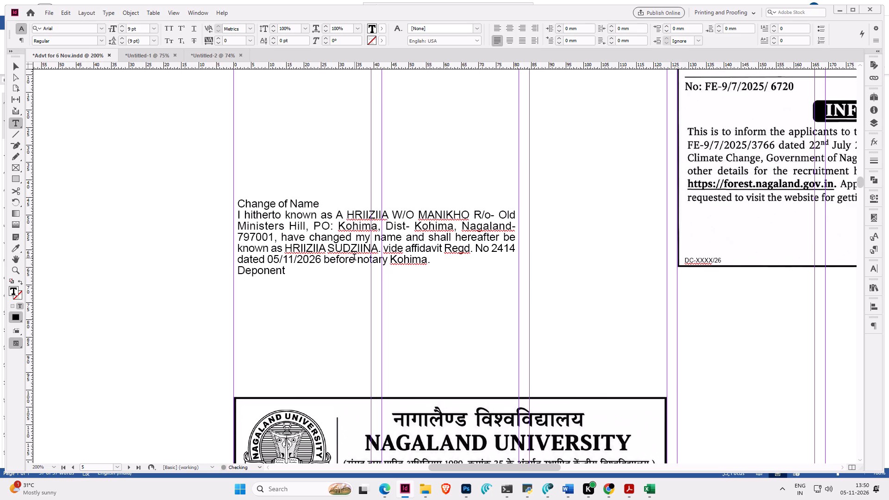
key("Escape")
key("ctrl+alt+c")
Draw a border rectangle 81.5 mm wide across the two columns over the text and set its height to 30 mm.
double_click(344, 300)
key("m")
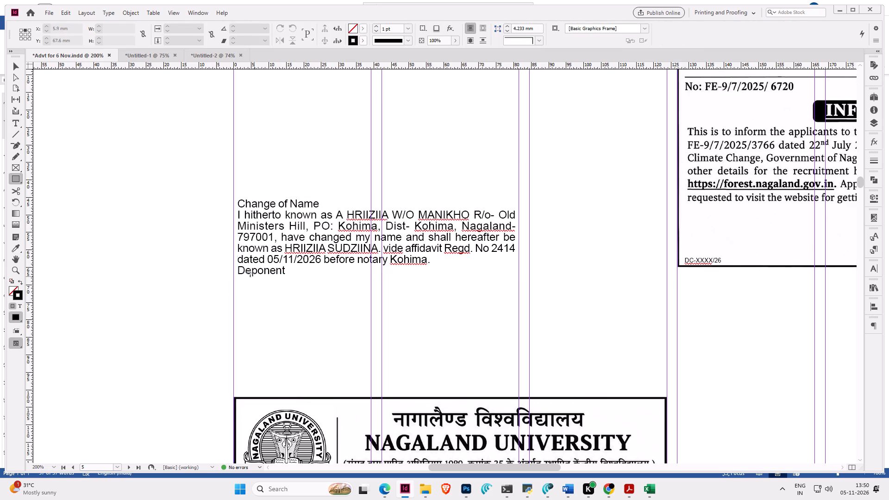
left_click_drag(234, 235, 516, 345)
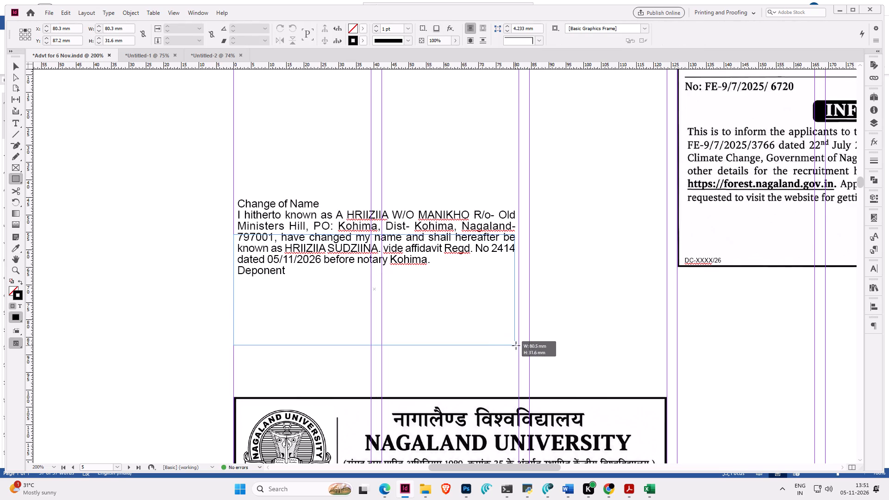
left_click_drag(516, 345, 520, 345)
left_click_drag(125, 40, 0, 19)
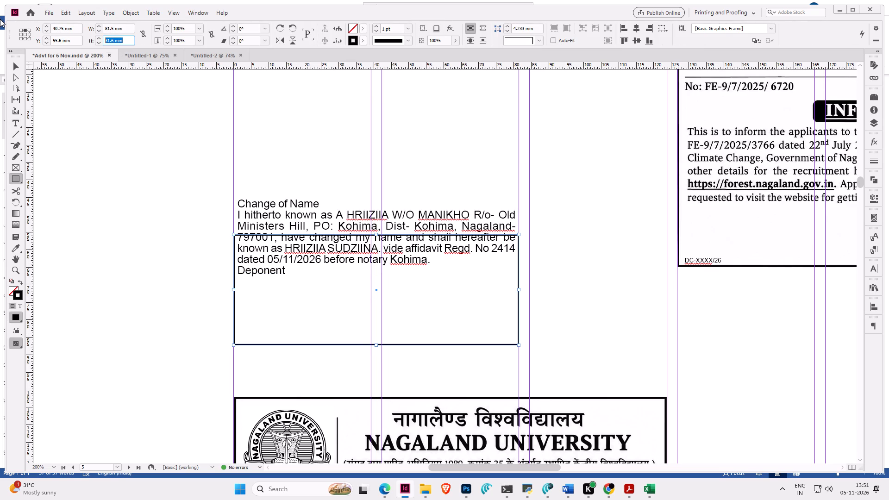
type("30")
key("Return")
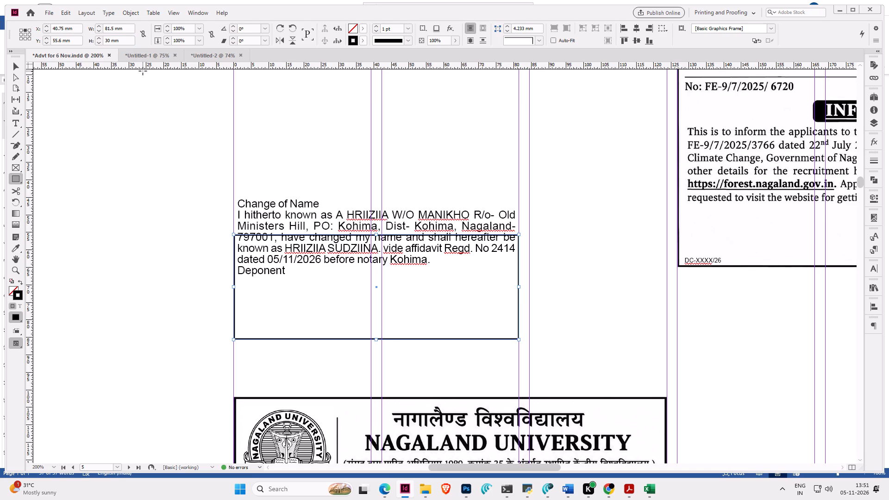
Move the change-of-name text frame down inside the top of the border rectangle.
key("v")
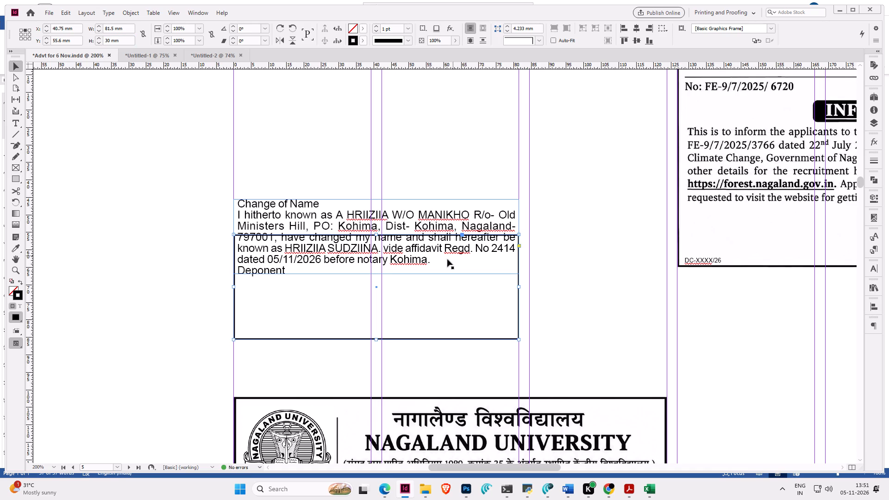
left_click(407, 269)
left_click_drag(438, 242, 438, 282)
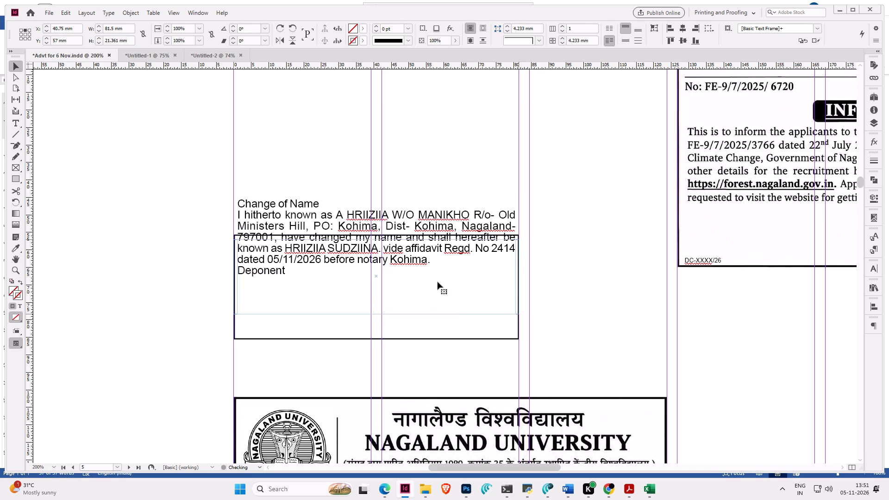
Format the Change of Name heading as centred, bold, all caps and underlined at 13 pt.
triple_click(437, 282)
key("ctrl+a")
key("ctrl+Up")
key("ctrl+shift+Down")
key("ctrl+shift+c")
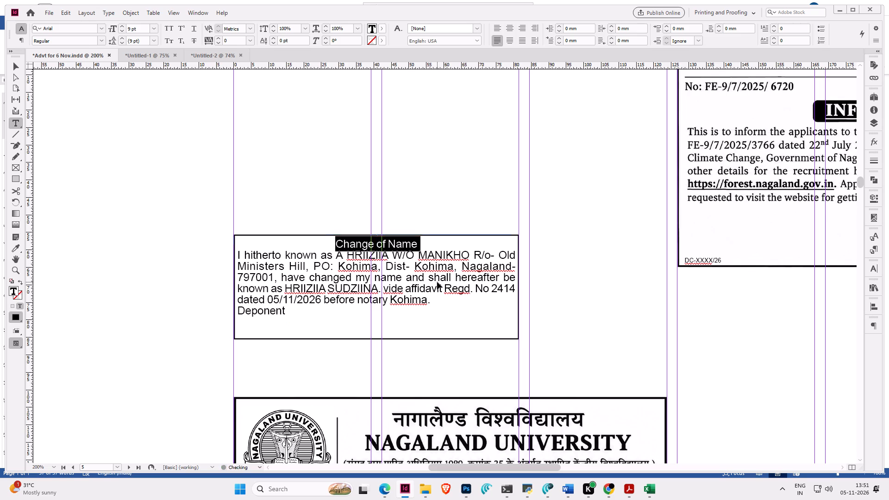
key("ctrl+shift+b")
key("ctrl+shift+k")
key("ctrl+shift+u")
key("ctrl+6")
key("Tab")
key("Tab")
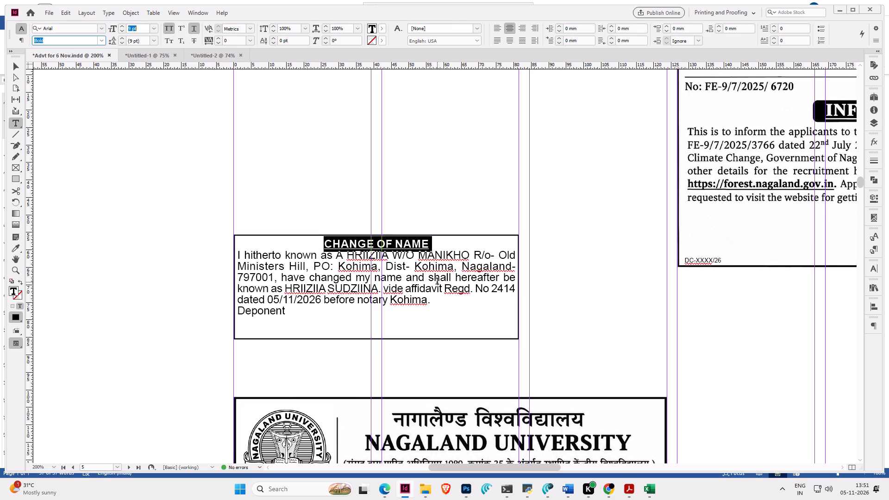
key("Up")
key("Up")
key("Up")
key("Up")
key("Return")
Increase the paragraph space after the CHANGE OF NAME heading by one increment.
key("ctrl+m")
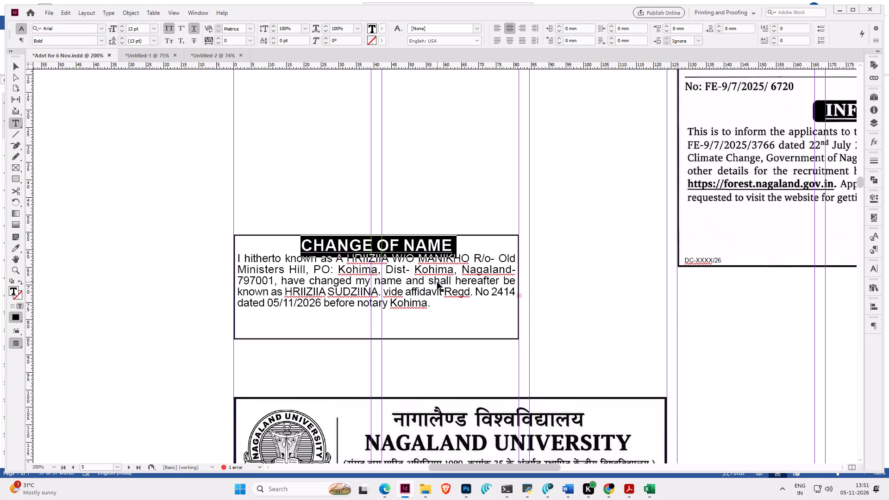
key("ctrl+m")
key("ctrl+m")
key("Tab")
key("Tab")
key("Tab")
key("Tab")
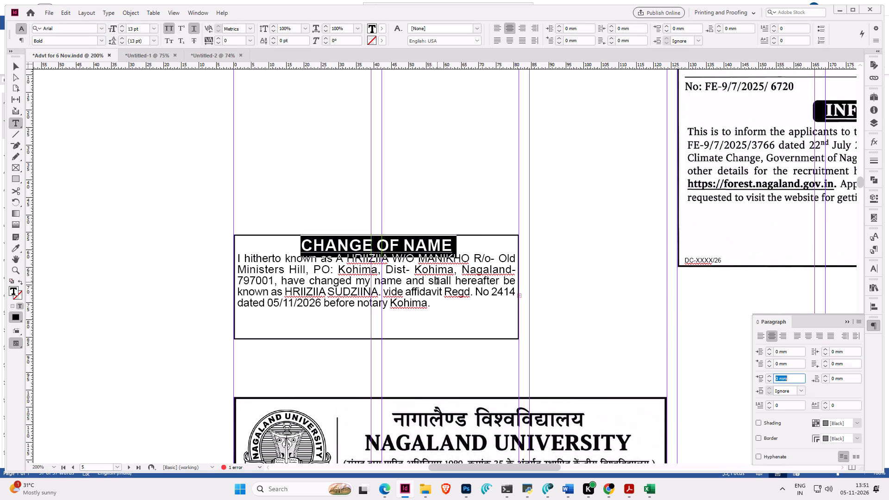
key("Tab")
key("Up")
key("Return")
Insert commas after the opening "I" and after the applicant's former name in the body paragraph.
key("Up")
key("Down")
key("ctrl+Up")
key("Right")
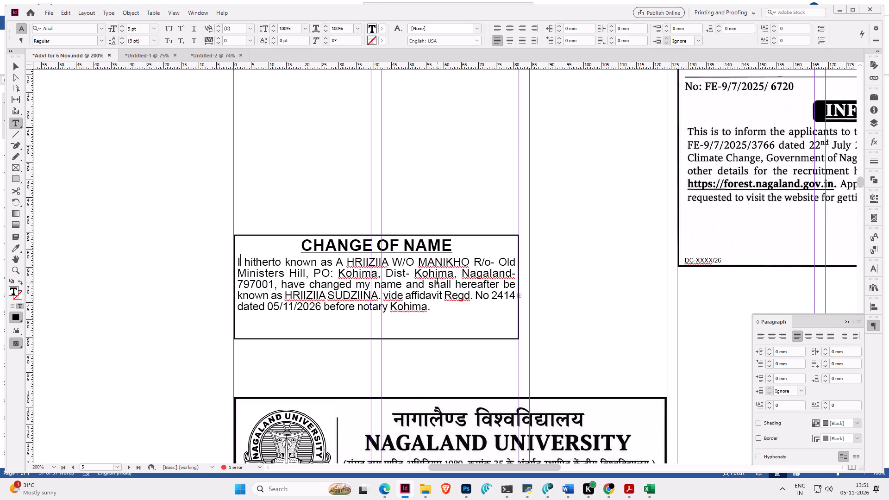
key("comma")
key("ctrl+Right")
key("ctrl+Right")
key("ctrl+Right")
key("ctrl+Right")
key("ctrl+Right")
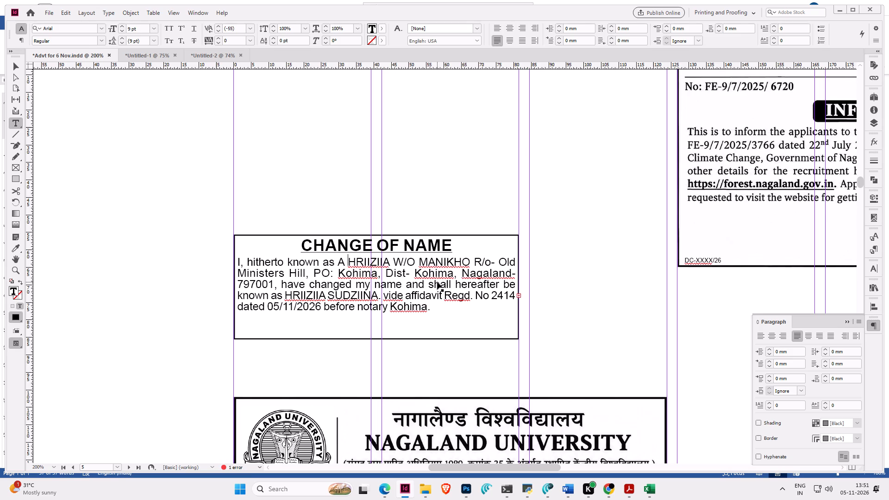
key("ctrl+Right")
key("Left")
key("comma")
Change W/O to W/o and insert a comma after the spouse's name, before R/o-.
key("Right")
key("Right")
key("Right")
key("Right")
key("shift+Left")
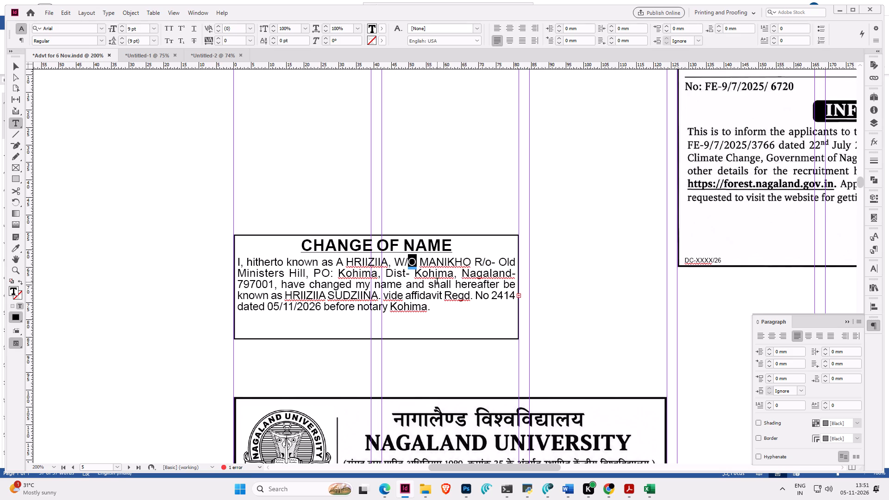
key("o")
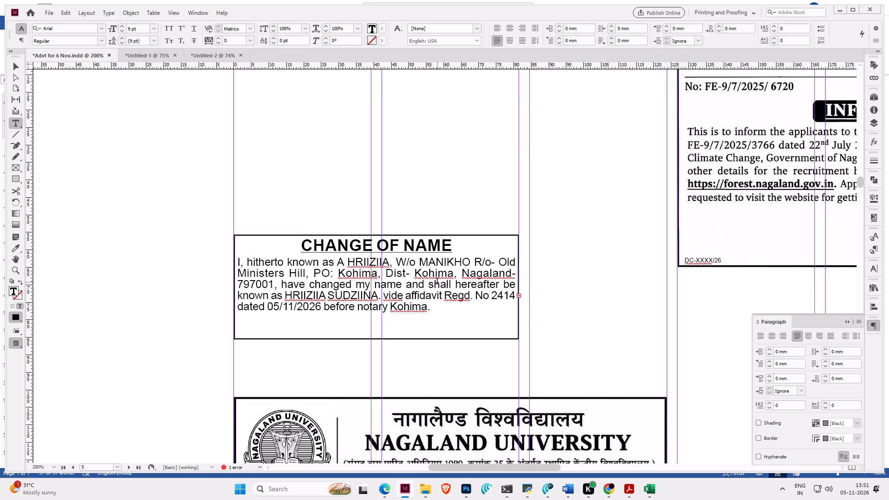
key("Right")
key("Right")
key("ctrl+Right")
key("ctrl+Right")
key("ctrl+Left")
key("Left")
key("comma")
Proofread the body paragraph from R/o- through the Kohima address in the Change of Name ad.
key("ctrl+Right")
key("ctrl+Right")
key("Right")
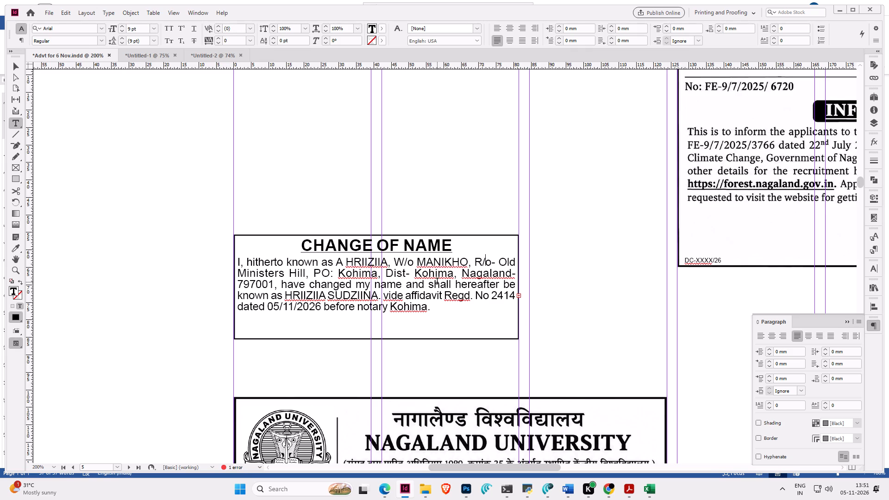
key("Right")
key("Right")
key("Right")
key("Right")
key("Right")
key("Right")
key("Right")
key("Right")
key("Right")
key("Right")
key("Right")
key("Right")
key("Right")
key("Right")
key("Right")
key("Right")
key("Right")
key("Right")
key("Right")
key("Right")
key("Right")
key("Right")
key("Right")
Fit the ad's text frame to its content, and make the Deponent line right-aligned and bold.
key("ctrl+alt+c")
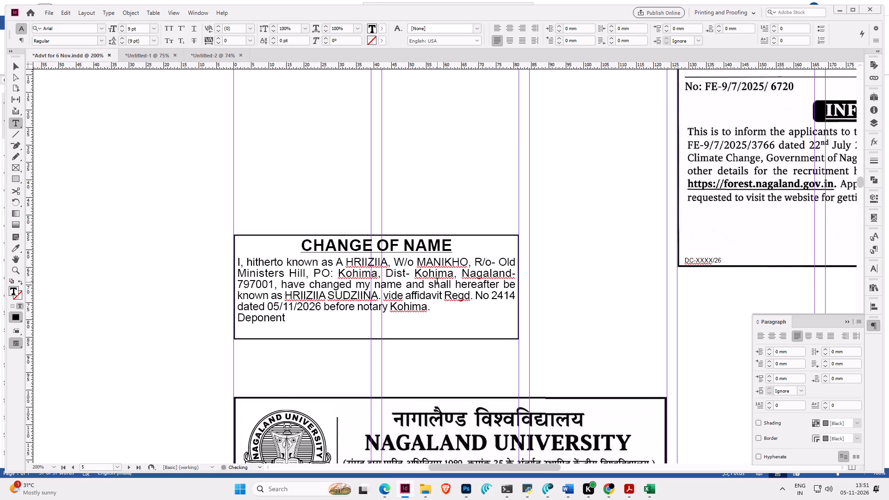
key("ctrl+a")
key("ctrl+Down")
key("ctrl+Down")
key("ctrl+shift+r")
key("ctrl+shift+Up")
key("ctrl+shift+b")
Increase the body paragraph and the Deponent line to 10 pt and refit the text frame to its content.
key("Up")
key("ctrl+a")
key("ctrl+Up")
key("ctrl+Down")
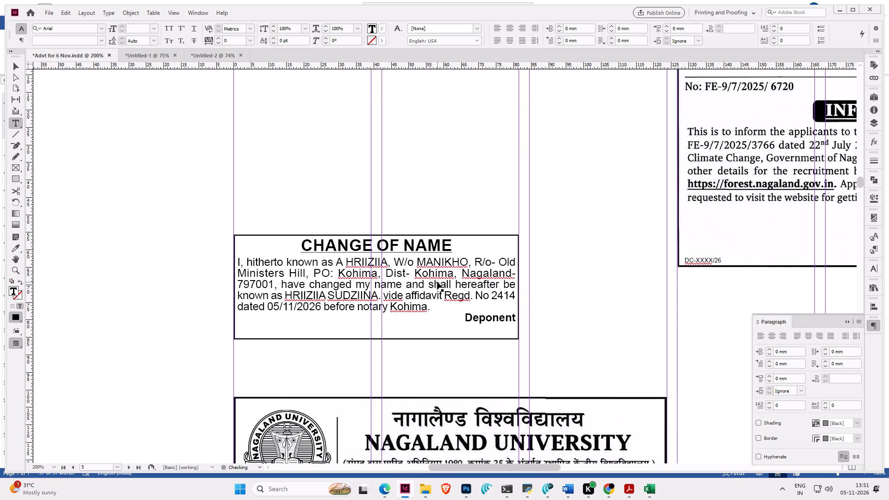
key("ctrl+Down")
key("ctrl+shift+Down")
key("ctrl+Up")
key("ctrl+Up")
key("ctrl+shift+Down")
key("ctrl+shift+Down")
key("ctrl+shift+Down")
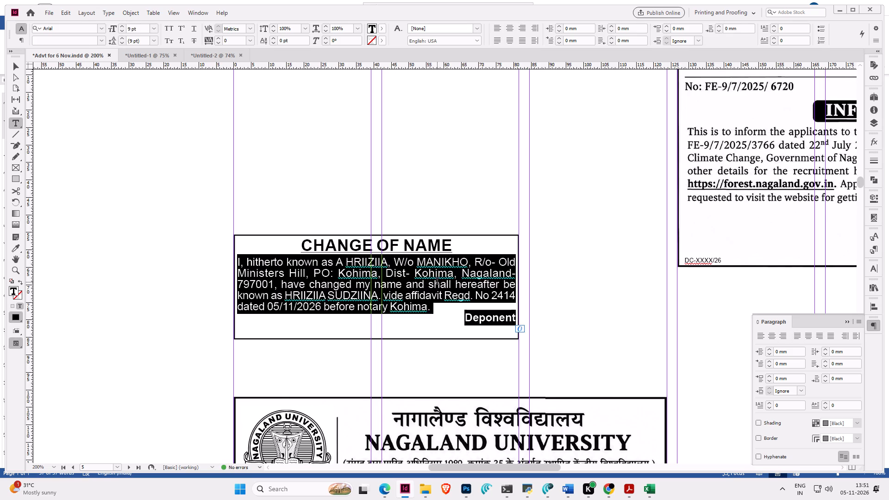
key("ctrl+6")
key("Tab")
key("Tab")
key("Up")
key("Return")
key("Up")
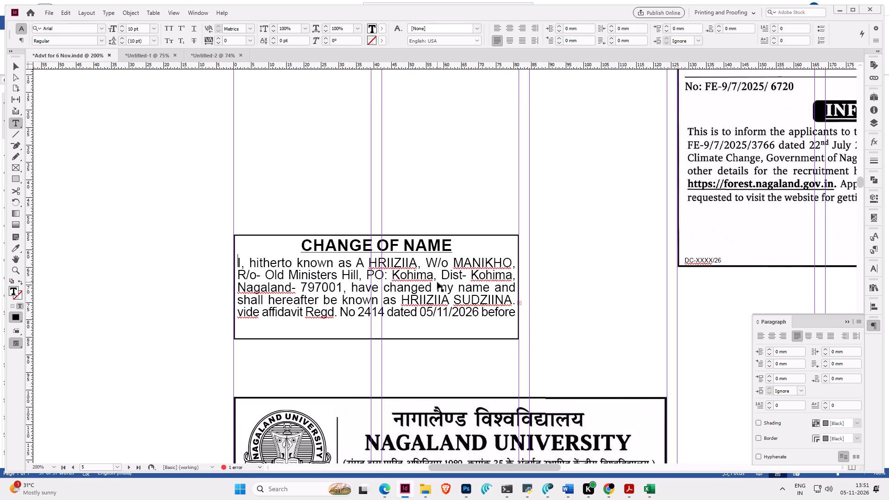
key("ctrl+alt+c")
Set the CHANGE OF NAME heading to 12 pt and refit the text frame to its content.
key("Up")
key("ctrl+a")
key("ctrl+Down")
key("ctrl+Down")
key("ctrl+Up")
key("ctrl+Up")
key("ctrl+Up")
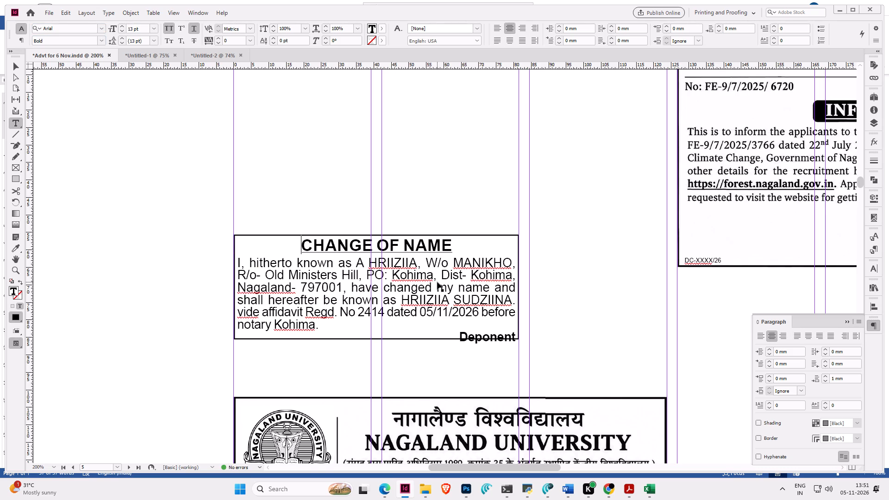
key("ctrl+shift+Down")
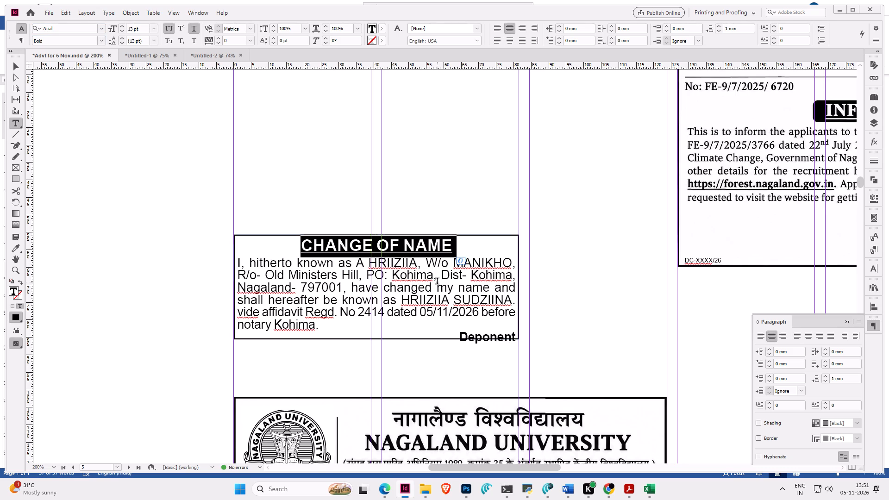
triple_click(407, 298)
left_click(407, 298)
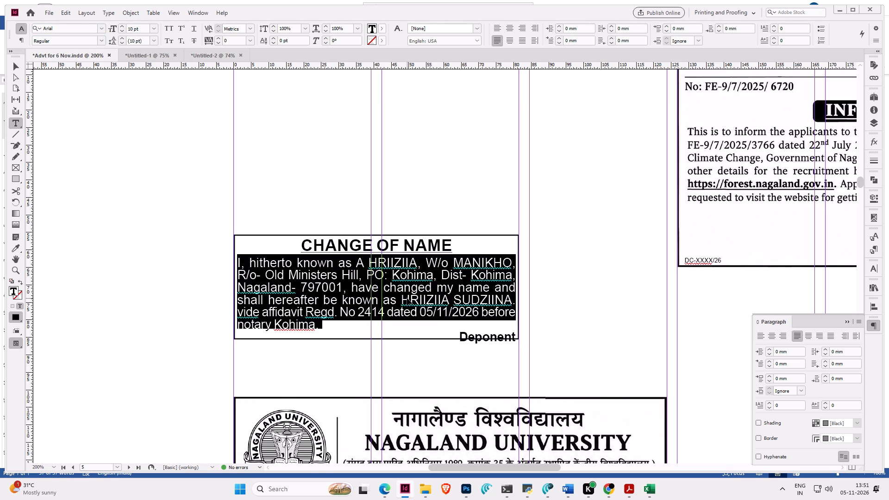
key("ctrl+shift+Down")
key("ctrl+shift+Down")
key("ctrl+Up")
key("ctrl+Up")
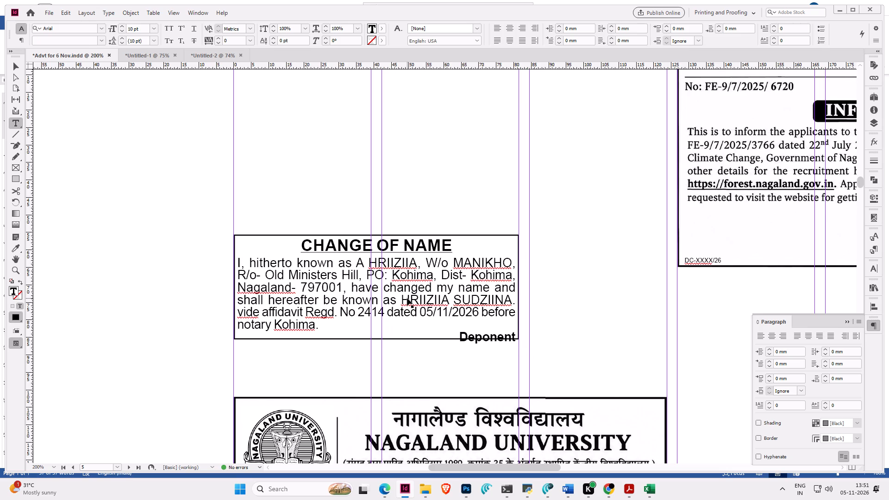
key("ctrl+Up")
key("ctrl+shift+Down")
key("ctrl+6")
key("Tab")
key("Tab")
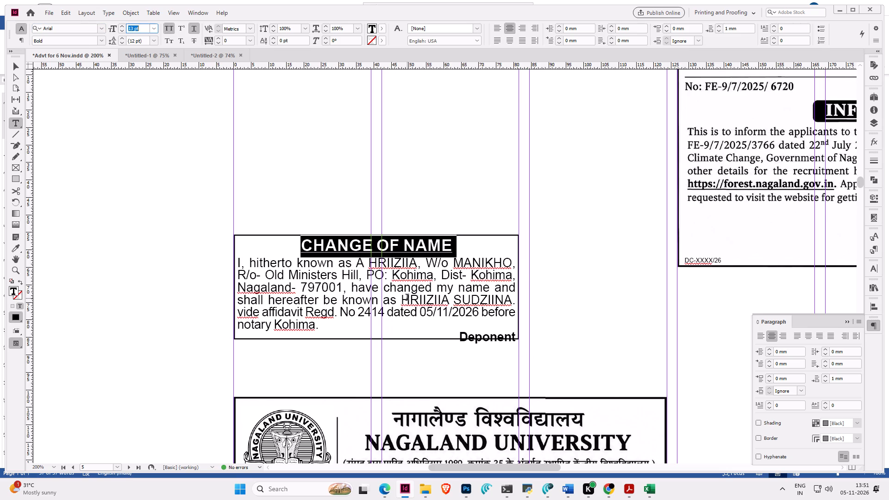
key("Down")
key("Return")
key("Up")
key("ctrl+a")
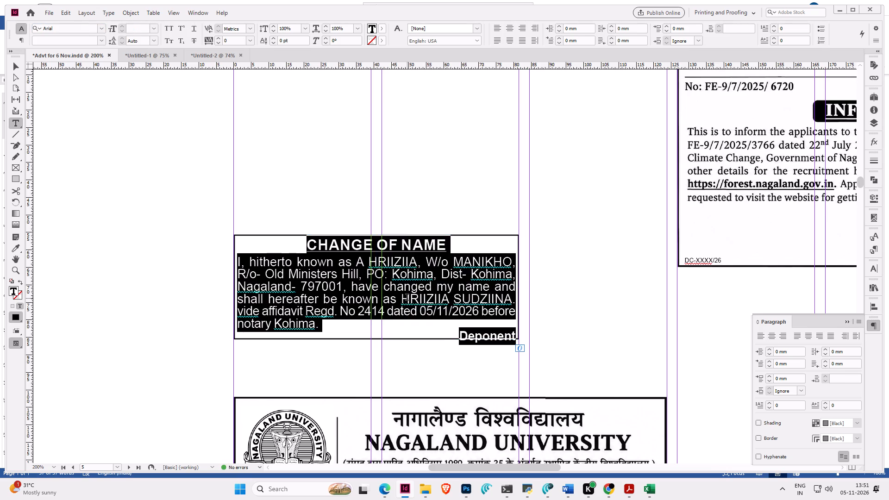
key("Escape")
key("ctrl+alt+c")
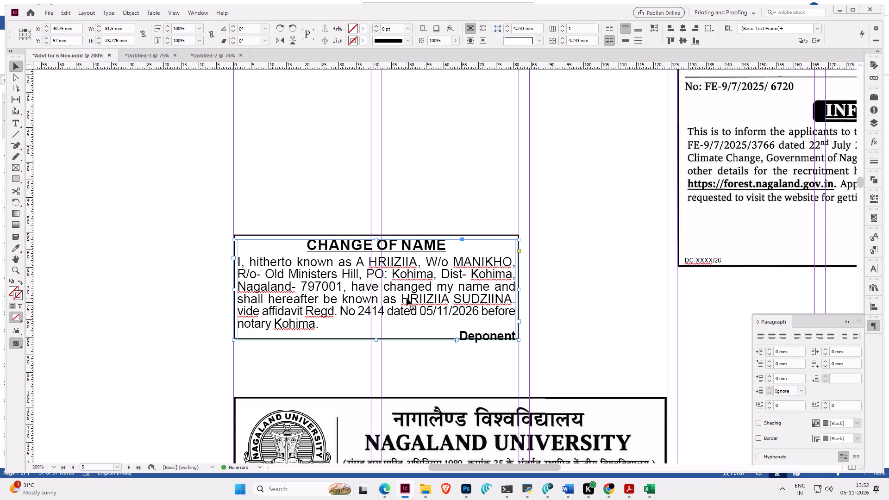
Set the body paragraph and the Deponent line to 9.5 pt.
triple_click(386, 306)
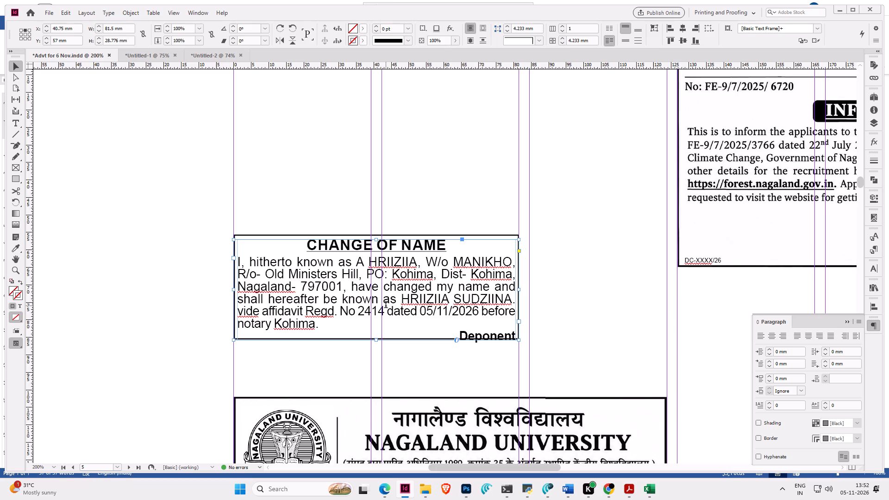
left_click(386, 306)
left_click(516, 339, "shift")
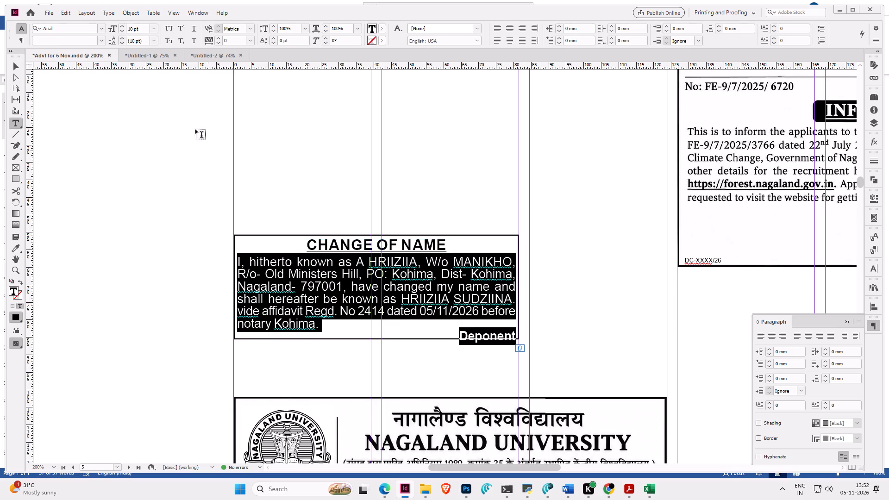
left_click(145, 31)
left_click_drag(134, 27, 39, 23)
key("Delete")
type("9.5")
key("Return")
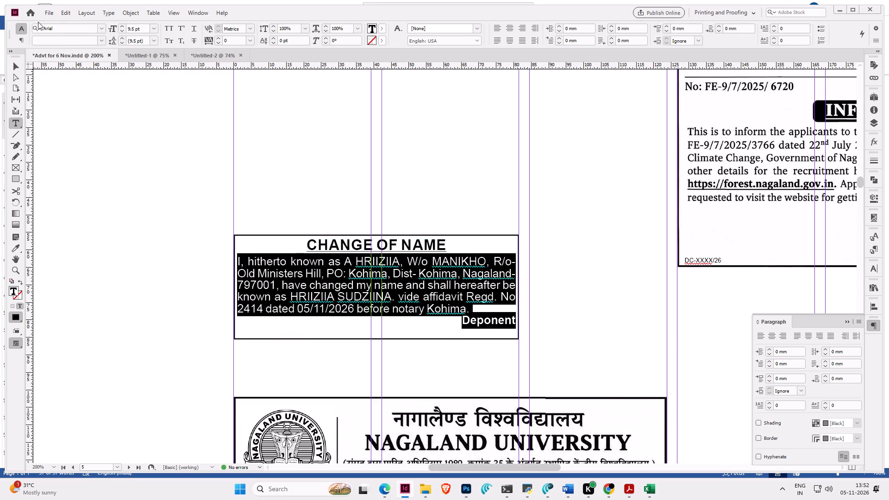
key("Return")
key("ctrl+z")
Set the auto leading of all the ad's text to 111% in the Justification settings.
triple_click(390, 269)
left_click(390, 269)
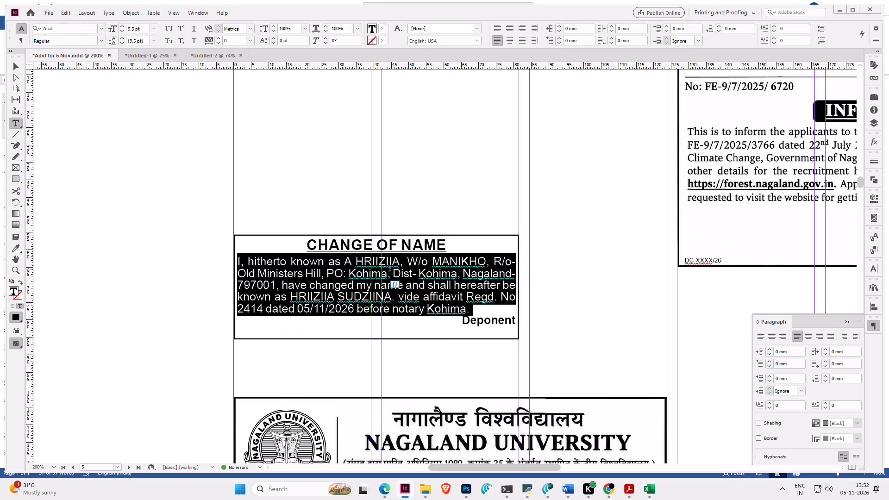
key("ctrl+a")
key("ctrl+alt+shift+j")
key("alt+a")
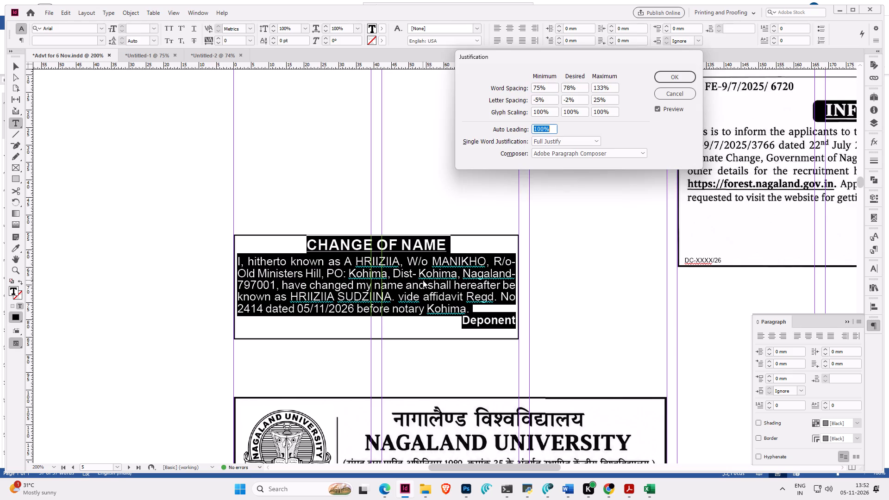
key("Up")
key("Up")
key("Up")
key("Up")
key("Up")
key("Up")
key("Up")
key("Up")
key("Up")
key("Up")
key("Up")
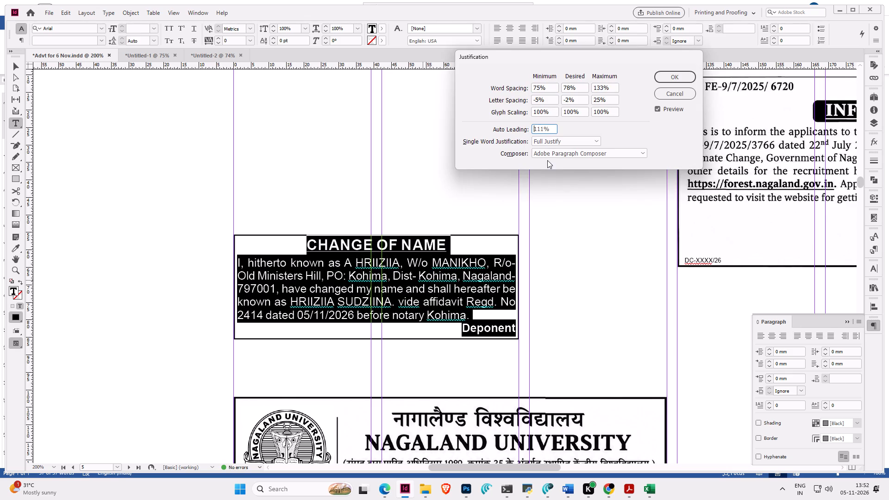
left_click(669, 81)
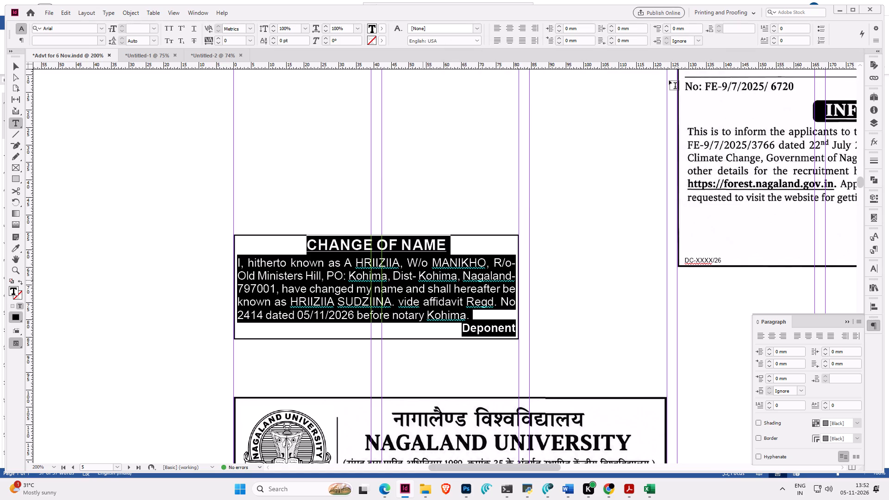
Fit the text frame to its content and align it vertically centred with the ad's border frame.
left_click(426, 247)
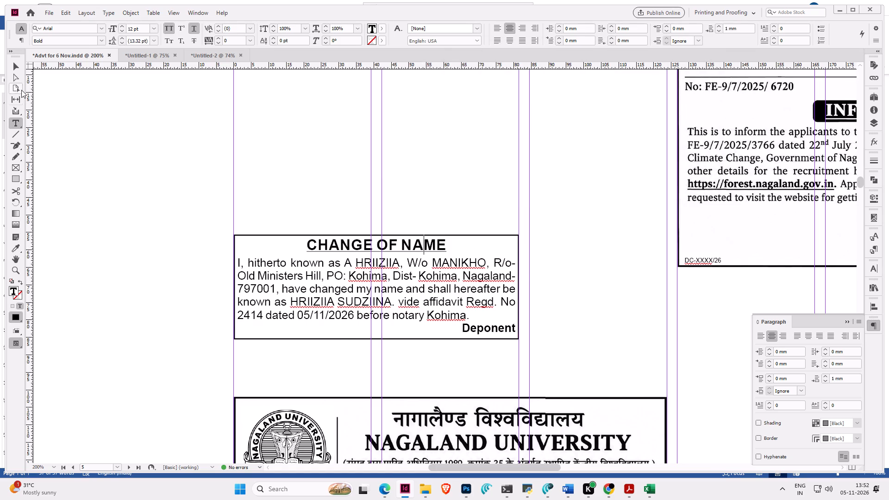
left_click(17, 64)
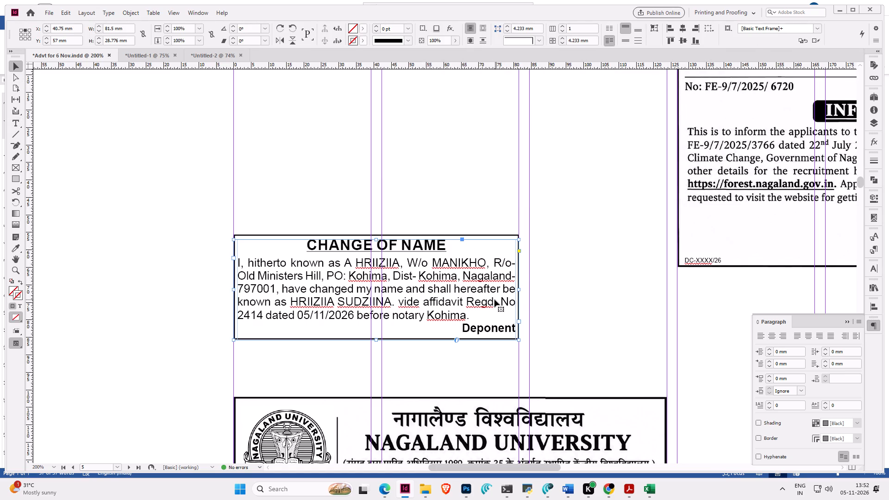
key("ctrl+alt+c")
left_click_drag(592, 279, 458, 286)
left_click(636, 37)
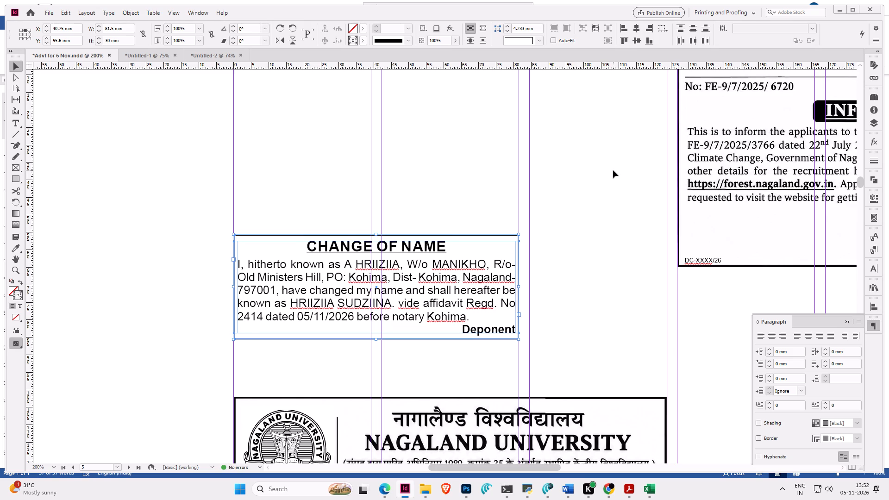
Check the ad number in the k1918 Word document, and add a small K-1918/26 text label below the Change of Name ad in InDesign.
left_click(571, 492)
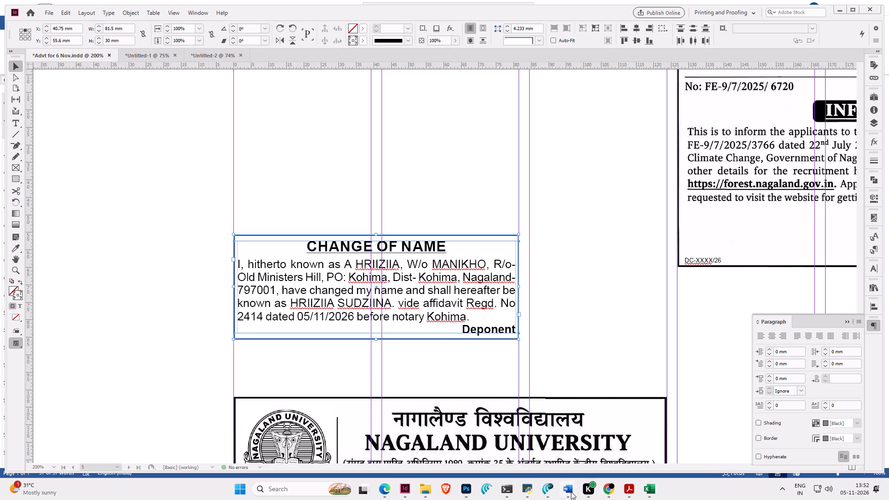
left_click(665, 450)
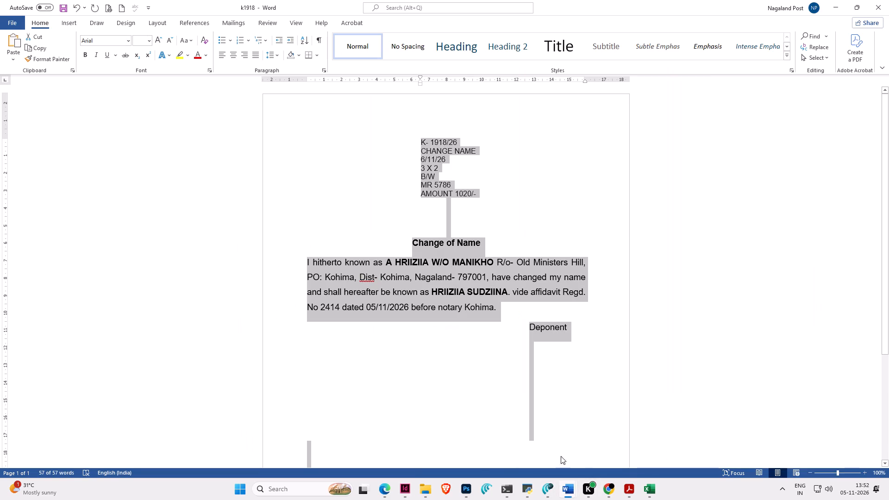
left_click(406, 491)
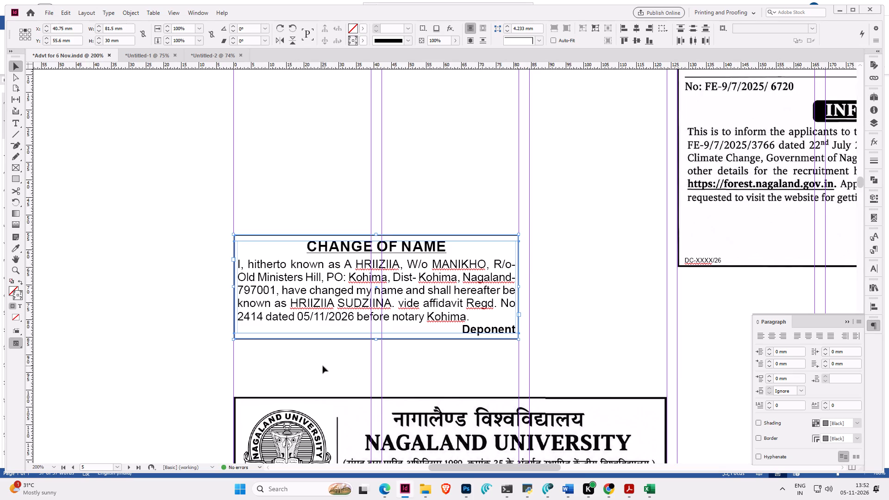
double_click(323, 366)
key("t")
left_click_drag(305, 353, 413, 394)
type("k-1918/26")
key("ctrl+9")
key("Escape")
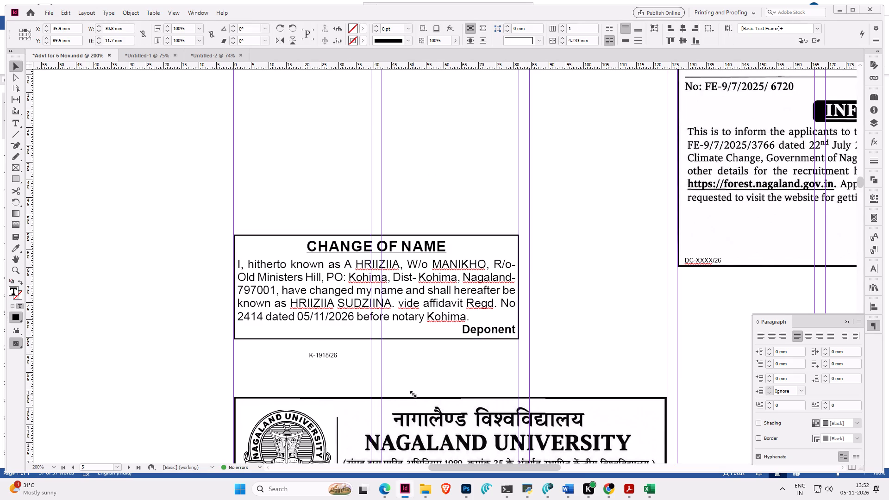
Fit the K-1918/26 label's frame to its content and place it inside the Change of Name ad's bottom-left corner.
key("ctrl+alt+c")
scroll(271, 368, "up", 3, "alt")
left_click_drag(400, 333, 188, 266)
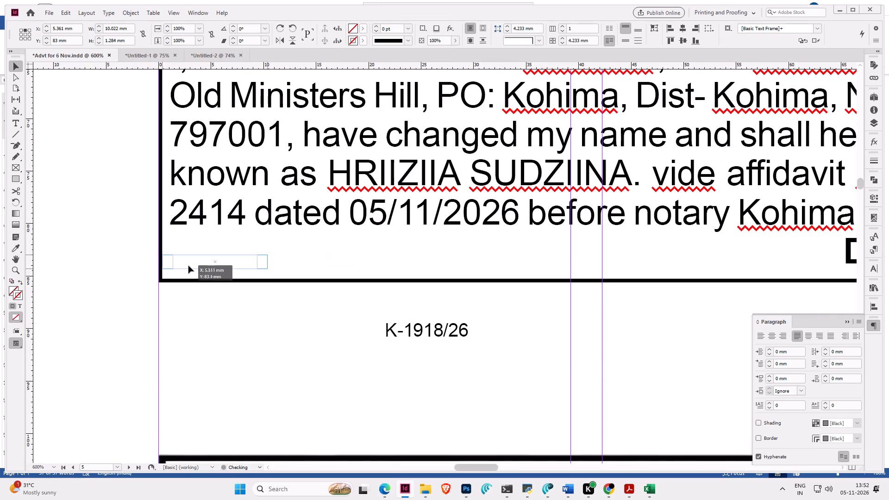
left_click_drag(188, 266, 186, 266)
Group the Change of Name ad's border, text frame and K-1918/26 label into one object.
scroll(220, 279, "down", 2, "alt")
scroll(223, 288, "up", 2)
left_click_drag(165, 181, 279, 374)
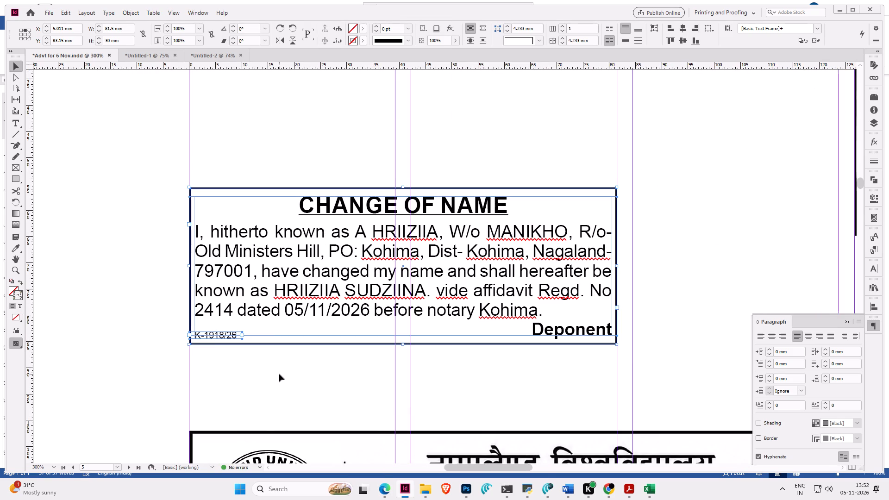
key("ctrl+g")
Move the grouped Change of Name ad down to just above the Nagaland University ad, at about Y 69.8 mm, and select both ads.
scroll(280, 372, "down", 2, "alt")
scroll(347, 324, "down", 2)
left_click_drag(379, 241, 378, 278)
scroll(378, 278, "down", 4, "alt")
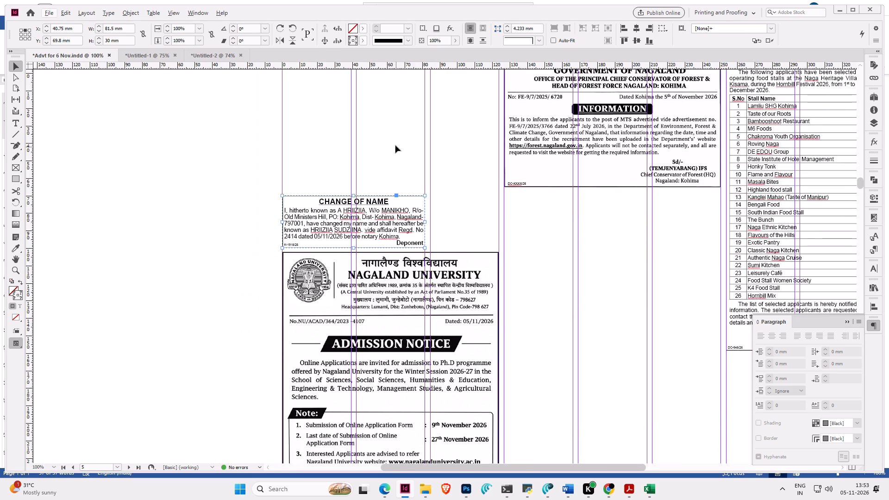
left_click_drag(394, 147, 346, 343)
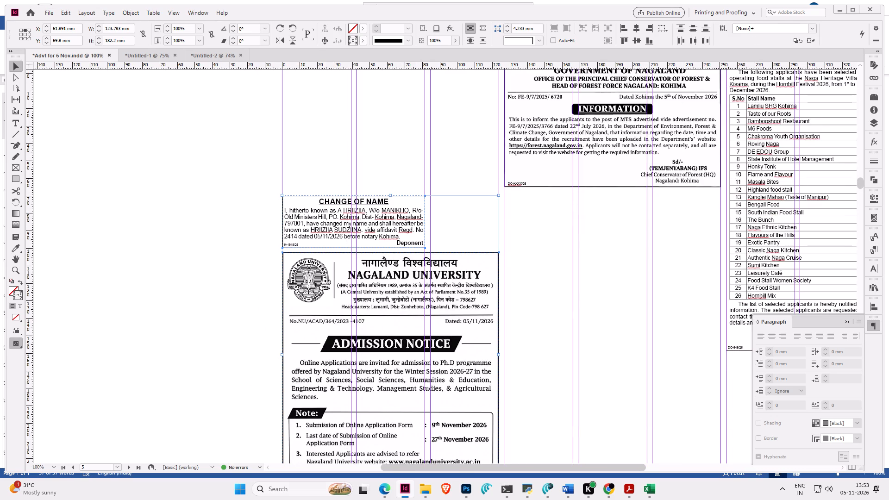
Switch to Gmail in Edge, where the ADVT K-1918/26 email is open.
left_click(381, 488)
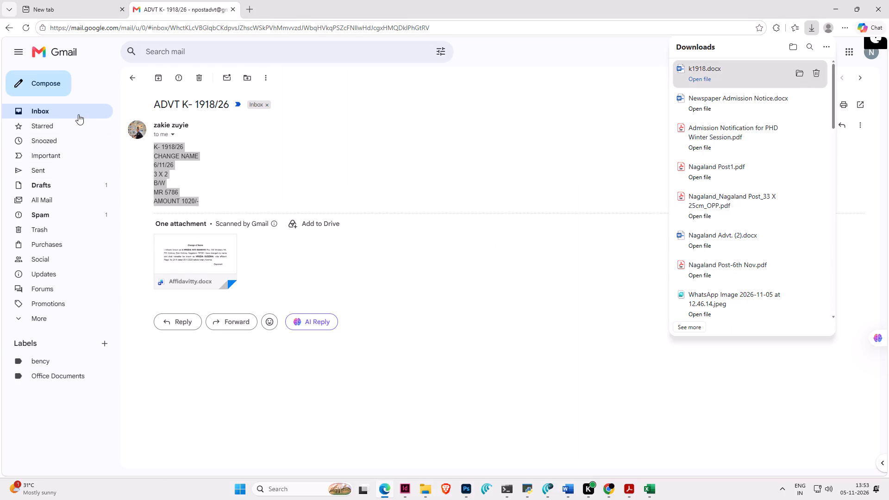
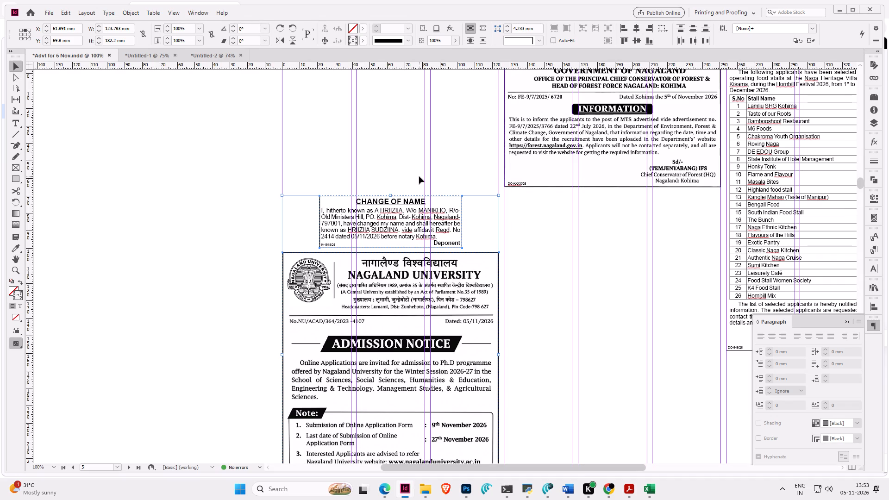
Copy the Change of Name and Nagaland University ads, and clear the Untitled-1 page by moving its email text and tourism notification onto the pasteboard.
key("ctrl+c")
left_click(144, 57)
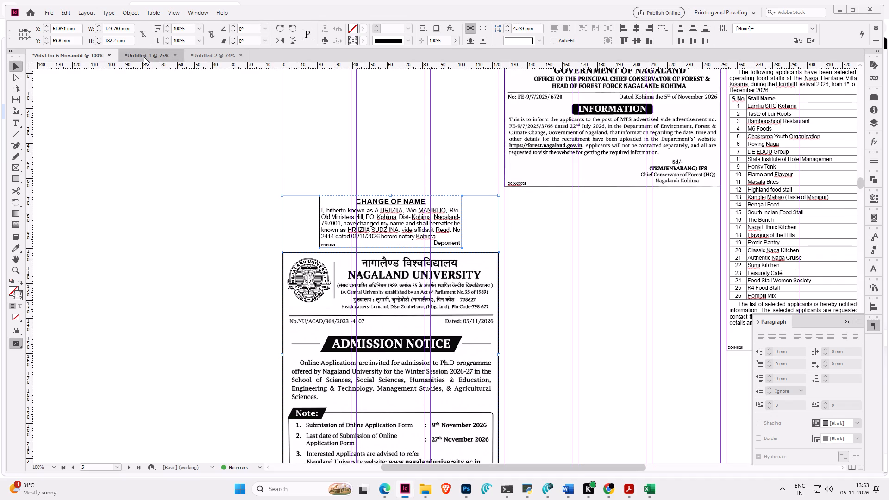
scroll(572, 146, "up", 2)
left_click_drag(597, 119, 422, 329)
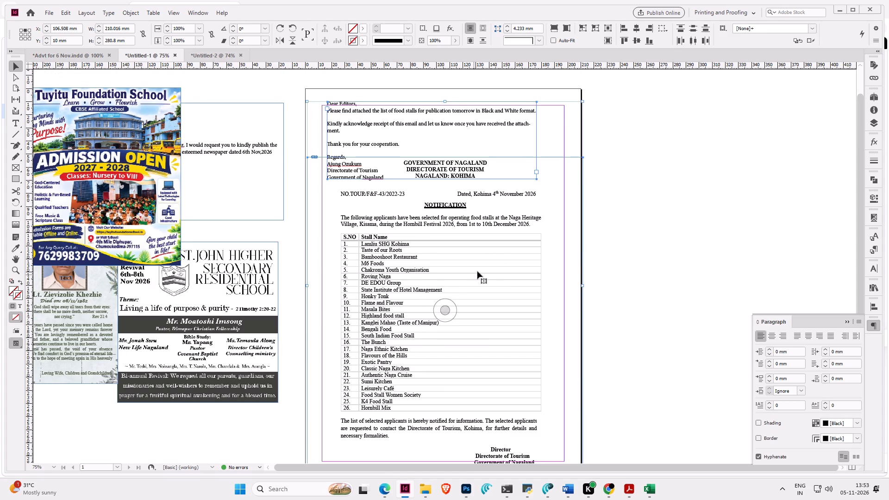
left_click_drag(491, 253, 781, 252)
left_click(463, 244)
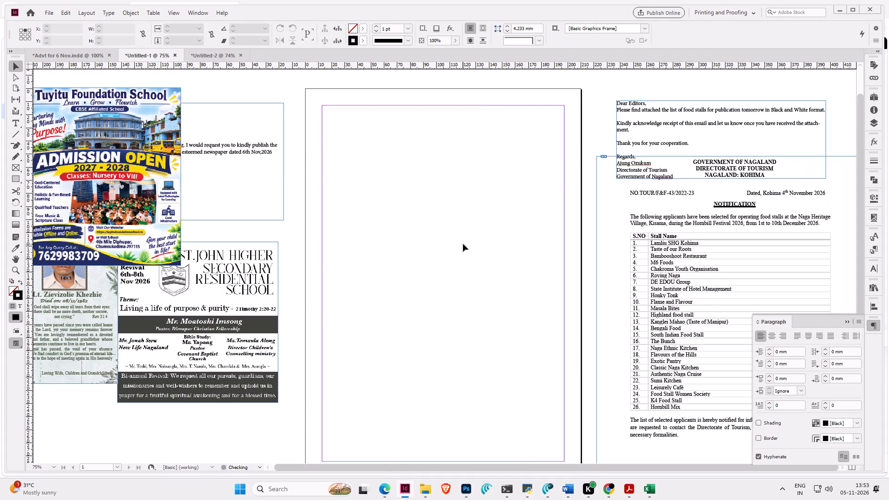
Paste the two copied ads onto the empty page and enlarge them together to fill the margins, about 185 × 272 mm.
key("ctrl+v")
scroll(464, 280, "down", 1)
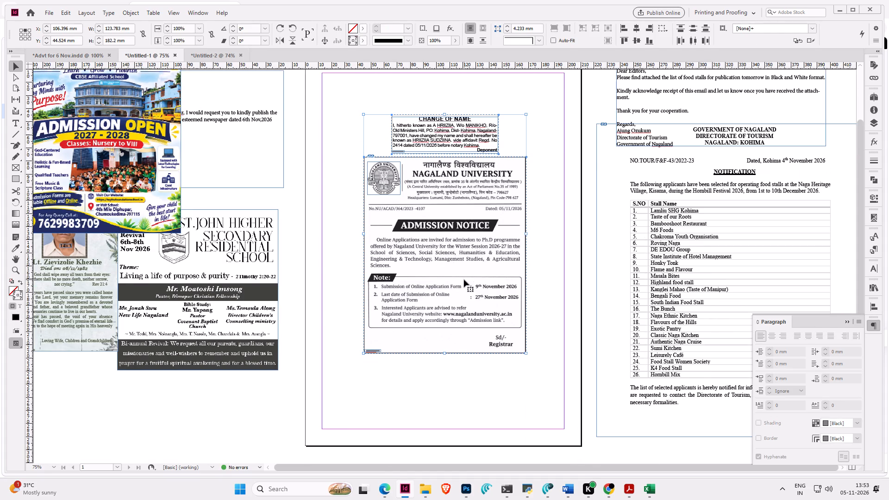
left_click_drag(444, 353, 430, 431, "ctrl+shift")
scroll(437, 387, "up", 2)
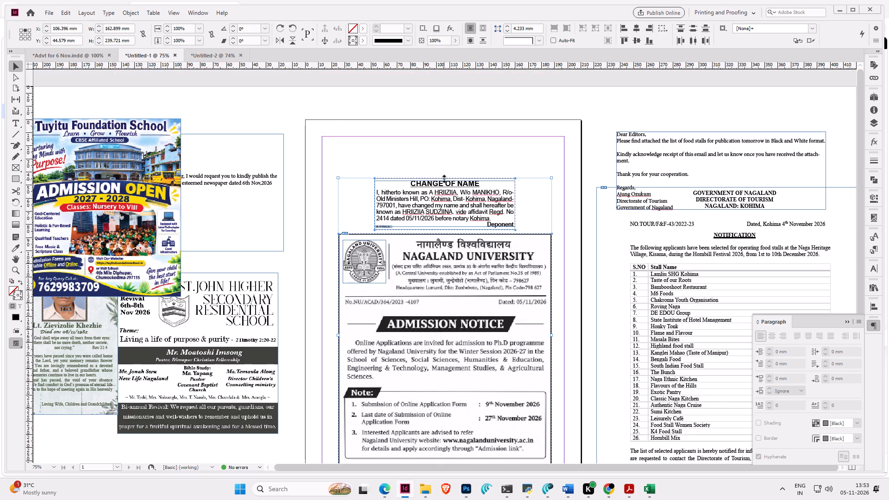
left_click_drag(444, 179, 440, 135, "ctrl+shift")
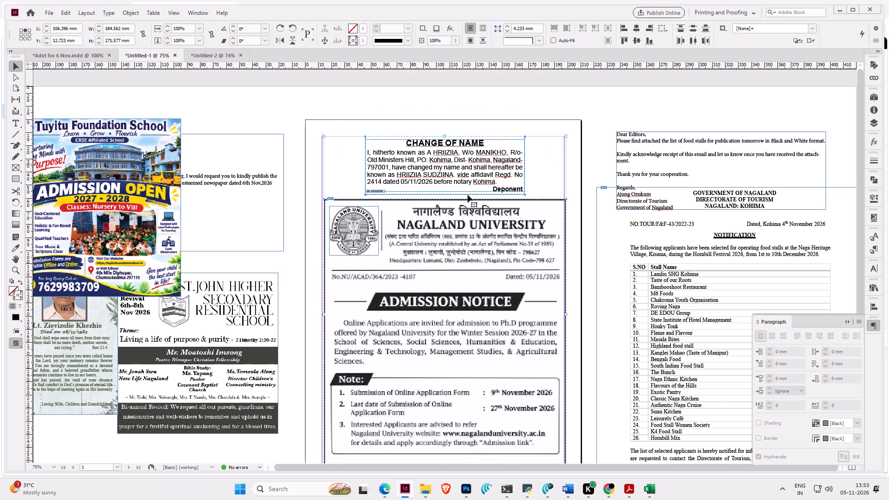
left_click(583, 288)
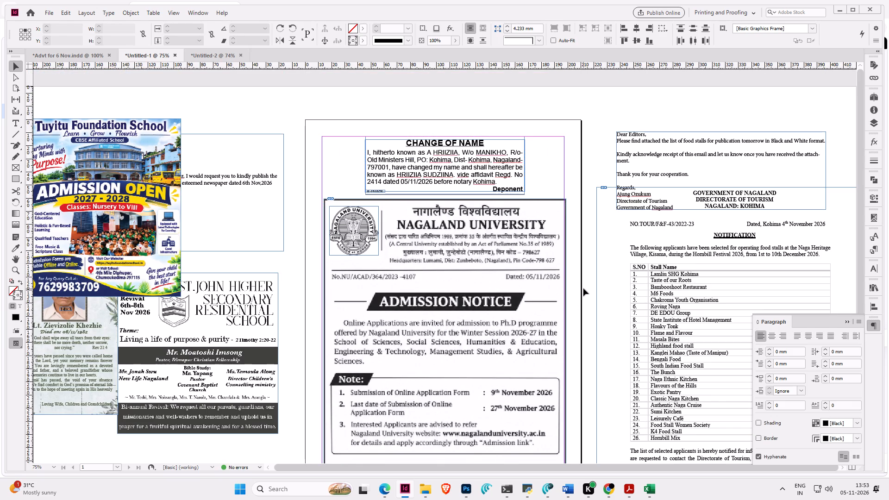
Open the print settings for the Untitled-1 page holding the two enlarged ads.
key("ctrl+p")
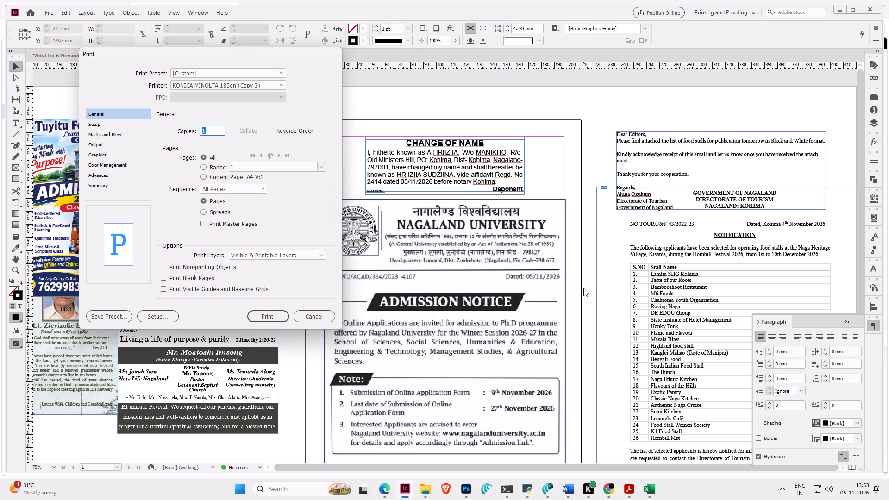
Print one copy of all pages of the Untitled-1 document on the KONICA MINOLTA 185en (Copy 3) printer.
left_click(267, 317)
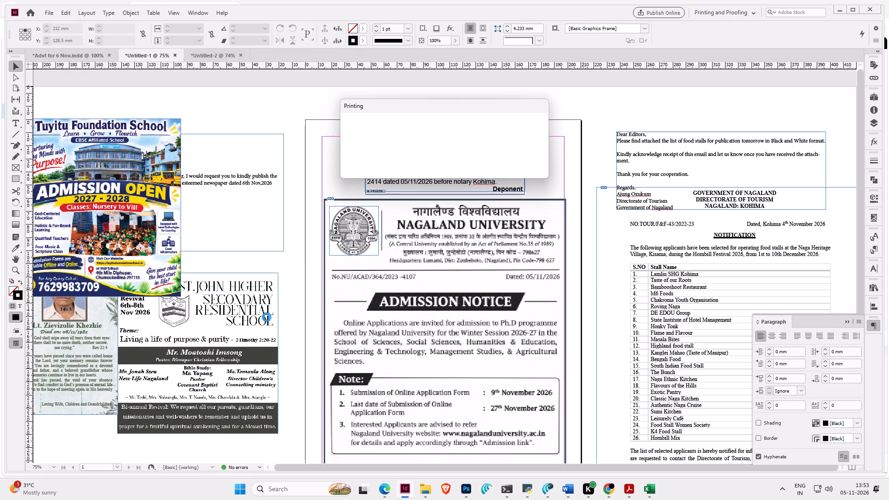
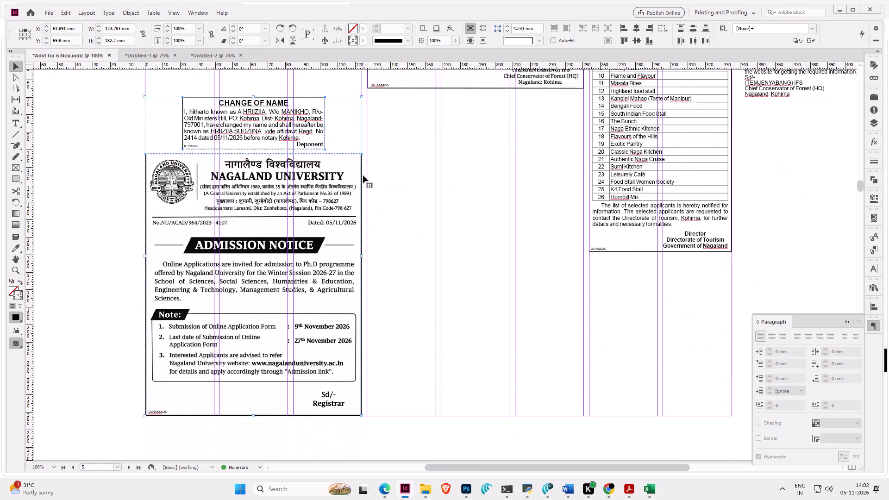
Deselect the placed advertisements and start a new rectangle with the Rectangle tool in the empty columns below the forest department's Information notice.
scroll(385, 219, "up", 1, "alt")
scroll(385, 219, "down", 2, "ctrl")
scroll(385, 219, "down", 1, "alt")
scroll(385, 219, "up", 7)
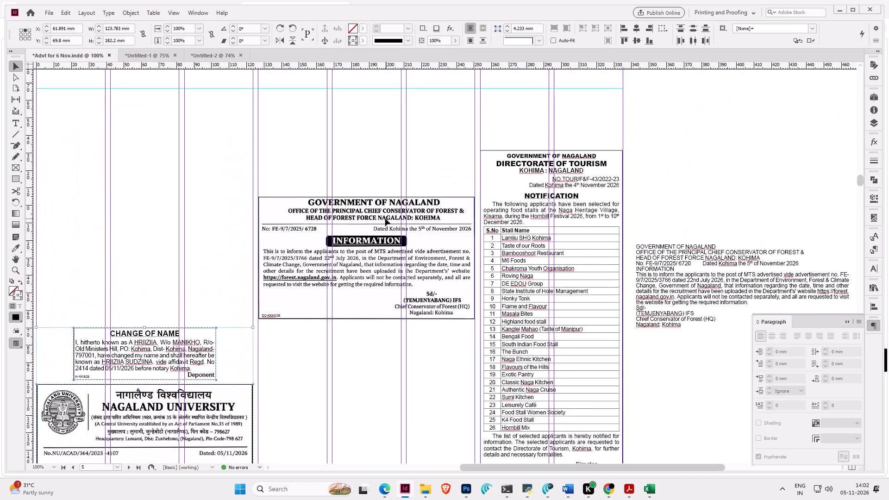
scroll(385, 219, "down", 5)
scroll(376, 227, "up", 2, "alt")
scroll(376, 227, "down", 1)
left_click(376, 227)
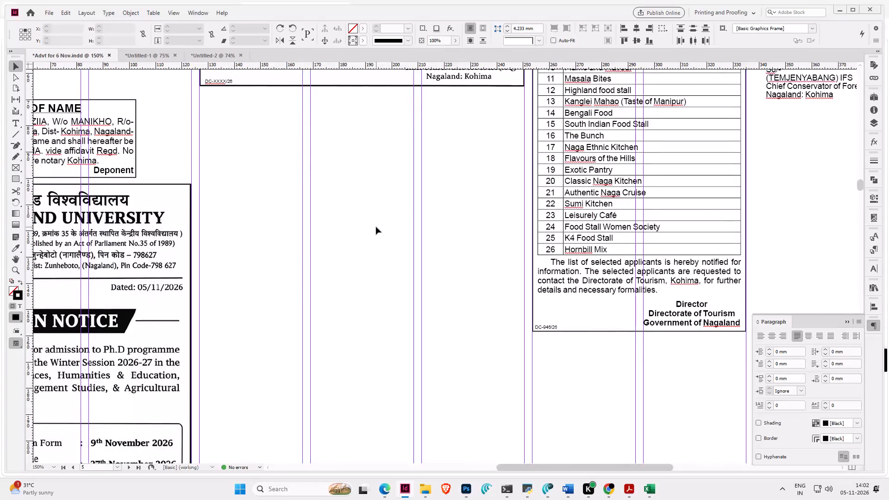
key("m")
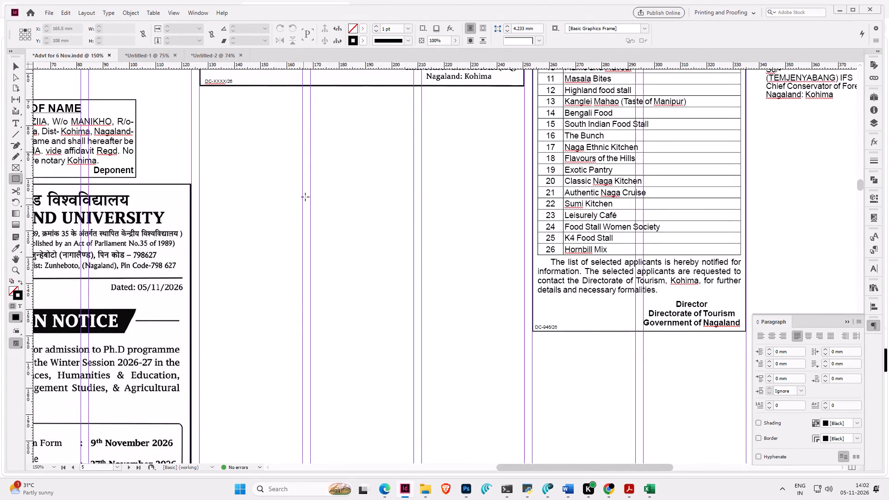
Draw a rectangle 81.5 mm wide in the empty space beside the Directorate of Tourism notice and set its height to 70 mm.
left_click_drag(310, 192, 524, 383)
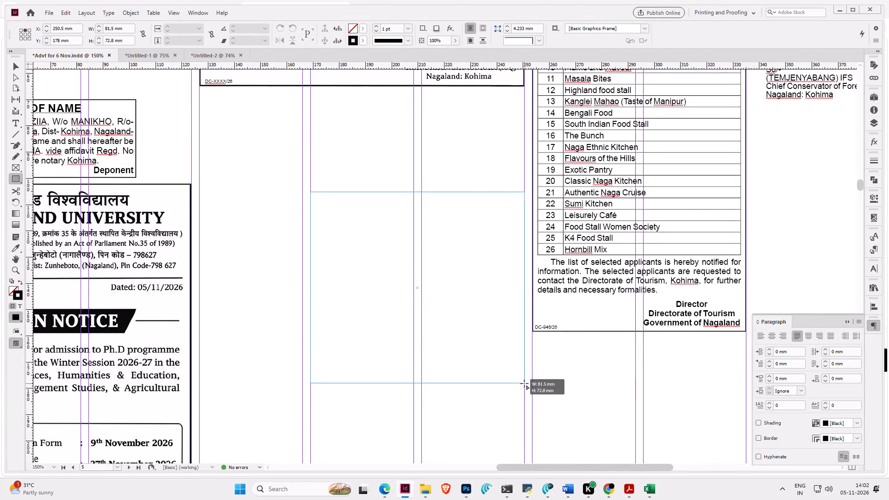
left_click_drag(524, 383, 525, 383)
left_click_drag(131, 43, 21, 25)
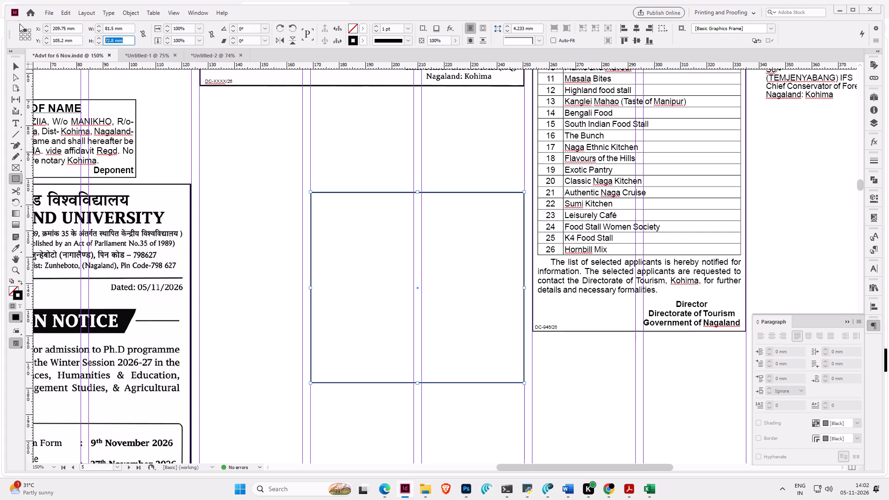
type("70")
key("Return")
Draw a text frame across the new box's full width and paste the Mokokchung court succession notice text into it.
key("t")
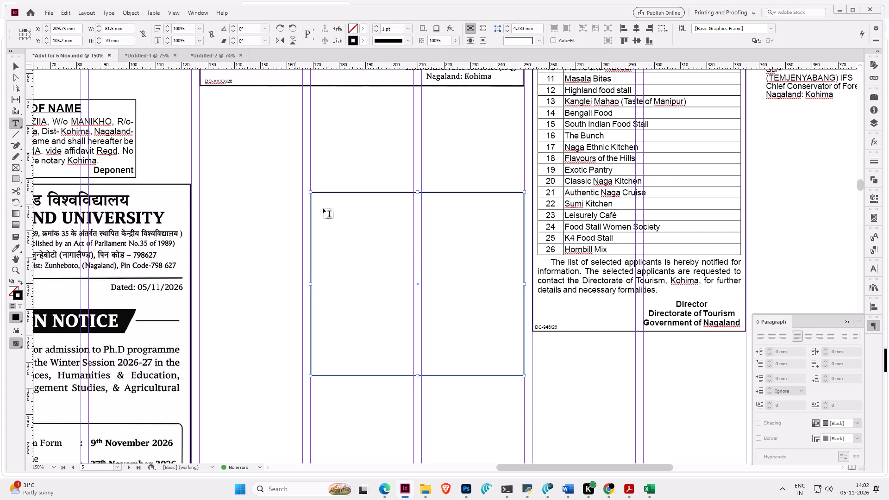
scroll(500, 264, "up", 1, "alt")
left_click_drag(248, 173, 447, 365)
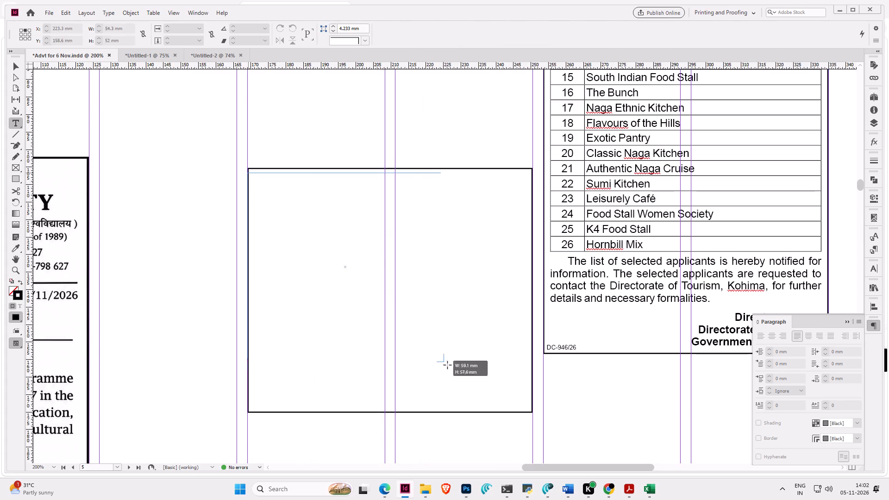
left_click_drag(447, 365, 532, 448)
key("ctrl+v")
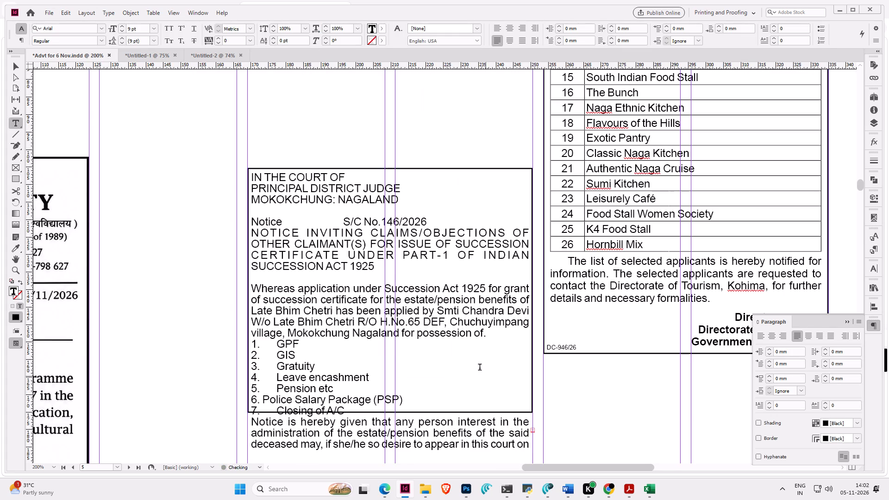
left_click(462, 335)
key("ctrl+a")
key("ctrl+Up")
key("ctrl+Down")
key("ctrl+Down")
key("ctrl+Down")
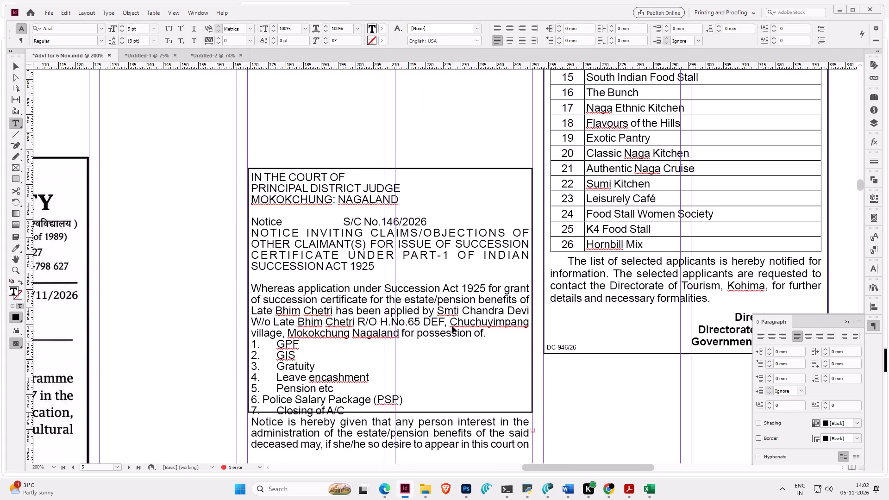
key("ctrl+shift+Down")
key("Delete")
key("ctrl+shift+Down")
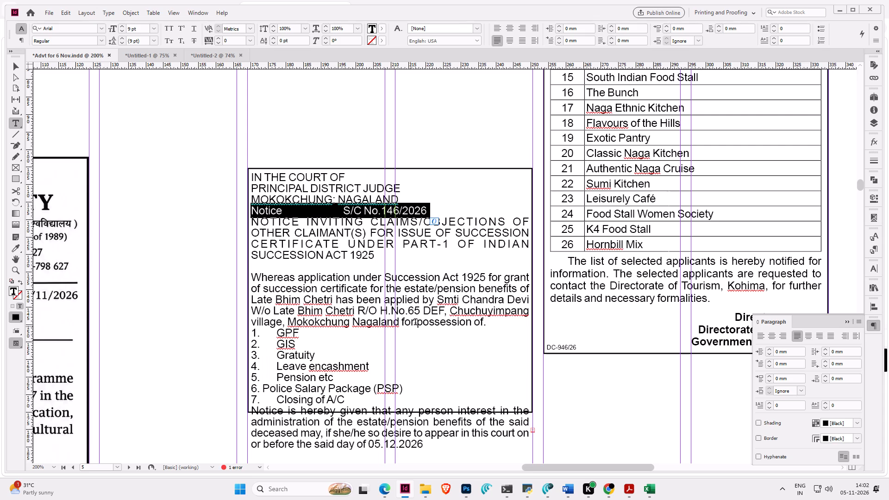
double_click(319, 208)
key("Tab")
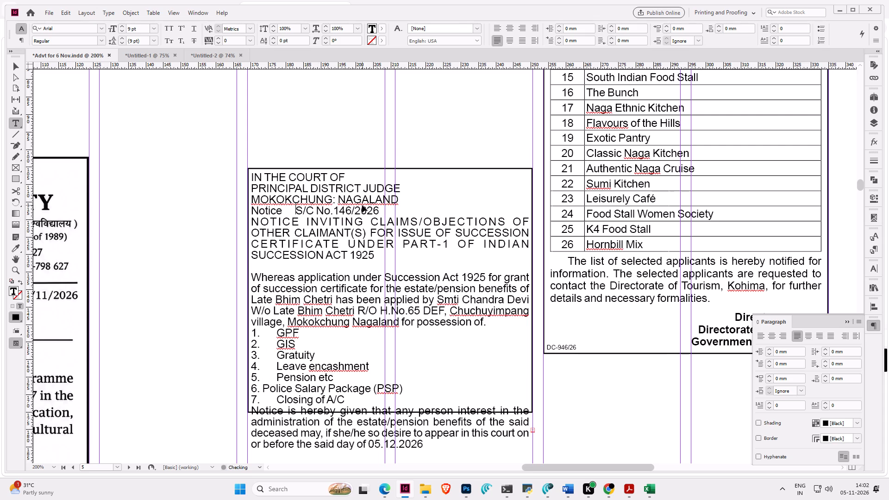
key("ctrl+shift+t")
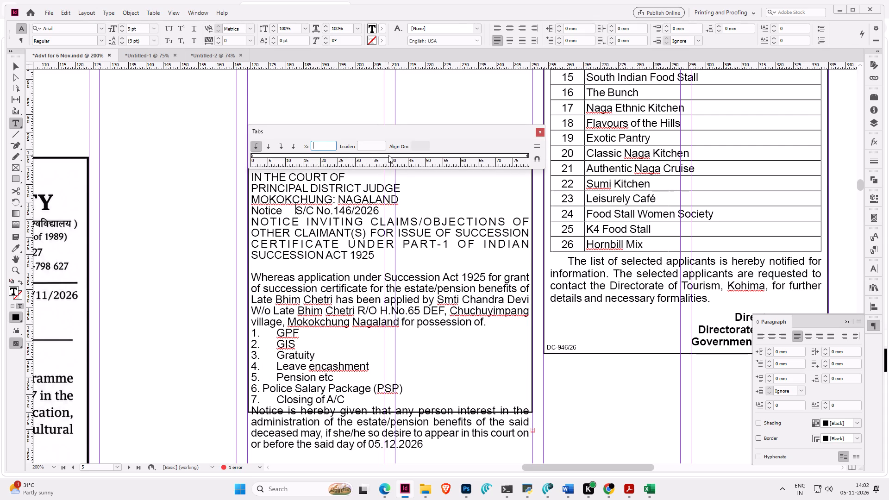
left_click(389, 155)
left_click(267, 145)
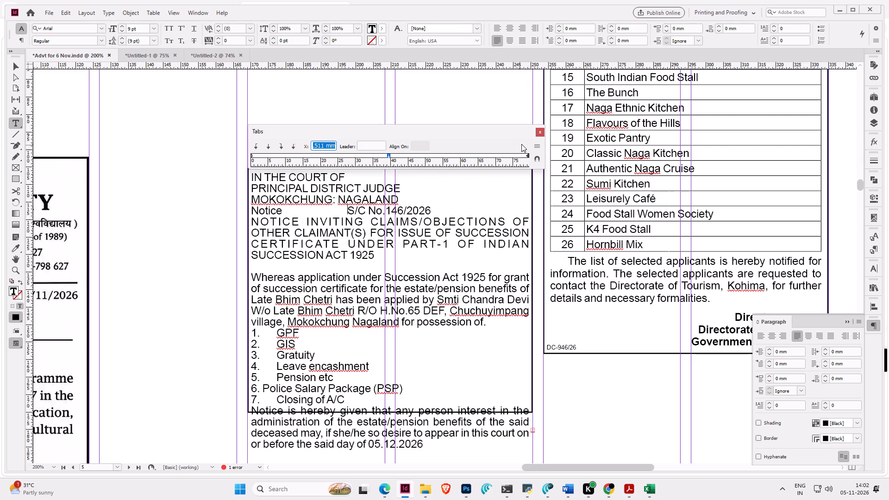
left_click(538, 133)
Insert a tab before "Notice" to centre it, and format the word in all caps, underlined and bold.
left_click(439, 209)
key("ctrl+Up")
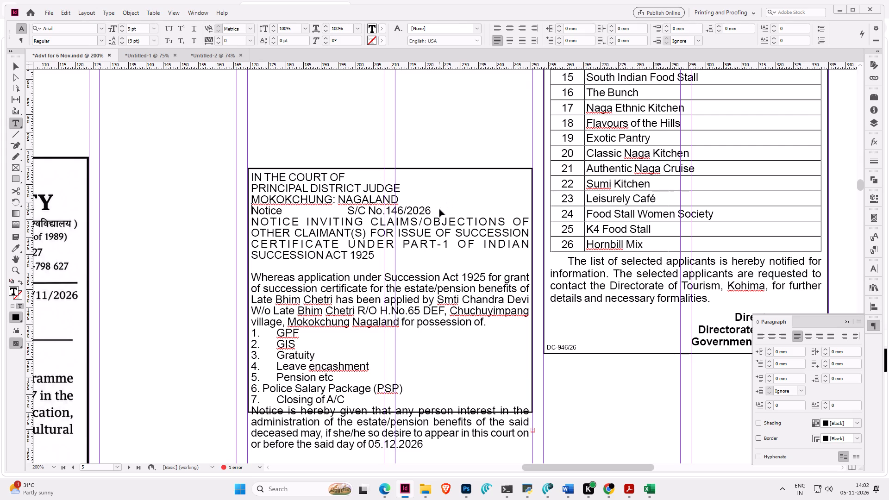
key("Tab")
key("ctrl+shift+Right")
key("ctrl+shift+k")
key("ctrl+shift+u")
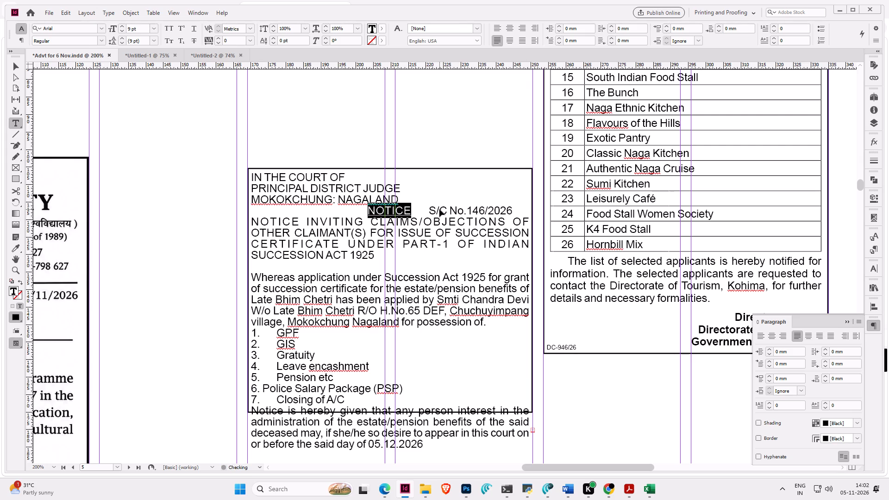
key("ctrl+shift+b")
Centre and bold the three court heading lines, from "IN THE COURT OF" to "MOKOKCHUNG: NAGALAND".
key("ctrl+Up")
key("ctrl+a")
key("ctrl+Up")
key("ctrl+Up")
key("ctrl+shift+Down")
key("ctrl+shift+Down")
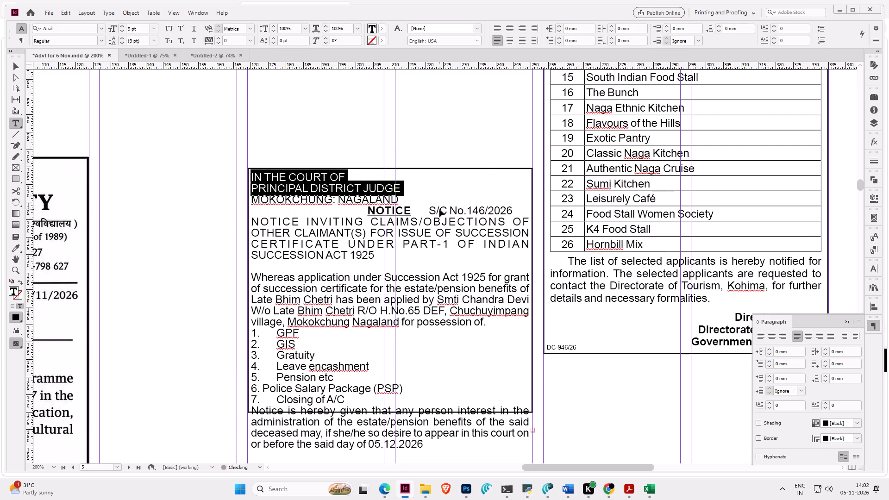
key("ctrl+shift+Down")
key("ctrl+shift+c")
key("ctrl+shift+b")
key("Up")
Delete the blank line between the notice's capitalised subject heading and the "Whereas application" paragraph.
key("ctrl+Down")
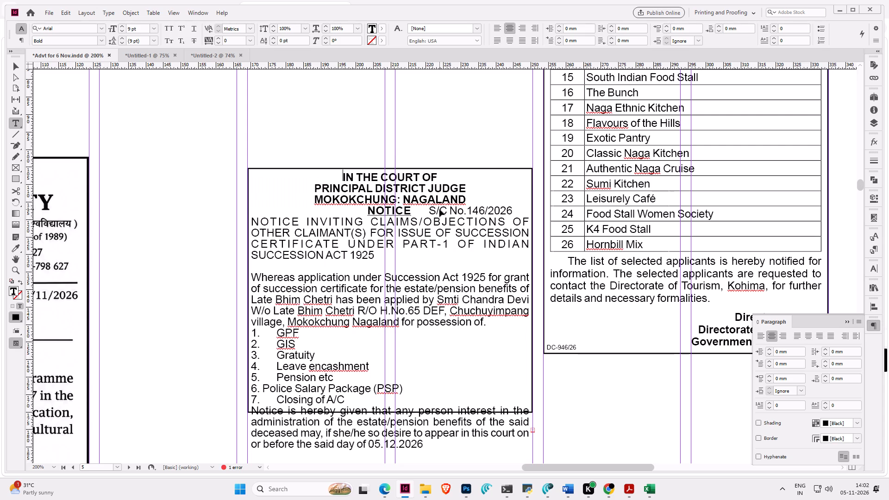
key("ctrl+Down")
key("ctrl+shift+Down")
key("ctrl+shift+Down")
left_click(388, 294)
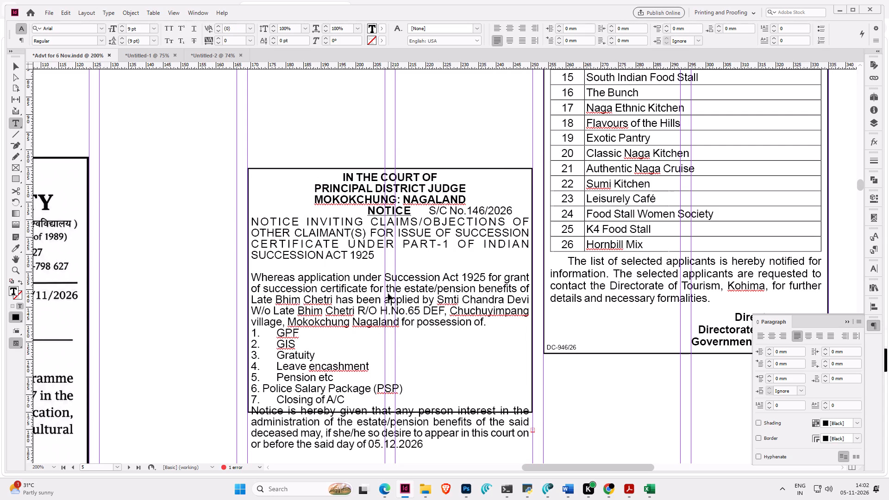
key("ctrl+Up")
key("ctrl+Up")
key("ctrl+shift+Down")
key("Delete")
Replace the wide gap after number 1 in the benefits list with a single space before "GPF".
key("ctrl+Down")
key("ctrl+Down")
key("ctrl+Up")
key("ctrl+shift+Down")
key("ctrl+shift+Down")
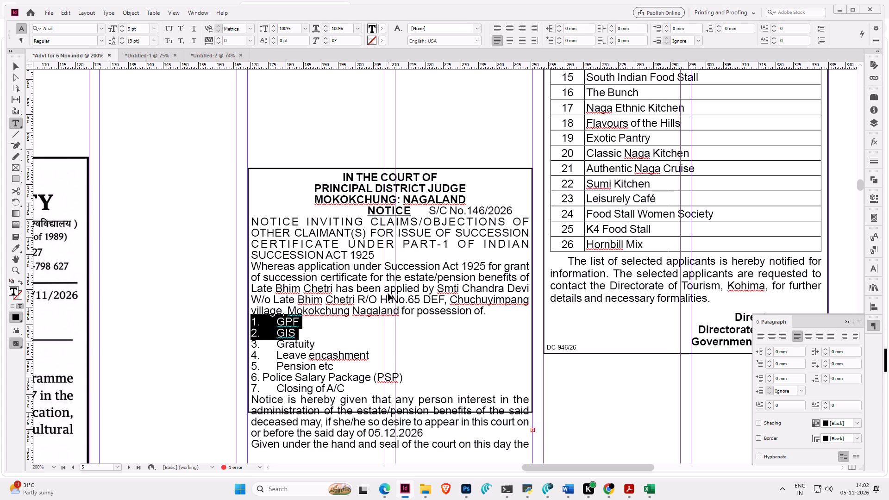
key("ctrl+shift+Down")
key("ctrl+shift+Down")
key("ctrl+Down")
key("ctrl+Up")
key("ctrl+Up")
key("ctrl+Up")
key("ctrl+Up")
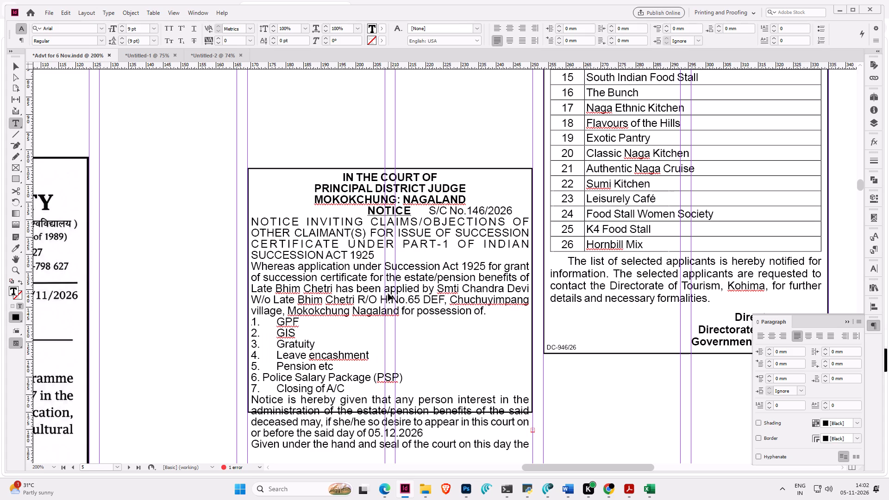
key("ctrl+Down")
key("ctrl+Up")
key("ctrl+Right")
key("ctrl+Right")
key("BackSpace")
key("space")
key("ctrl+shift+Left")
key("shift+Right")
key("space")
Replace the wide gaps after numbers 2, 3 and 4 with single spaces before "GIS", "Gratuity" and "Leave encashment".
key("Down")
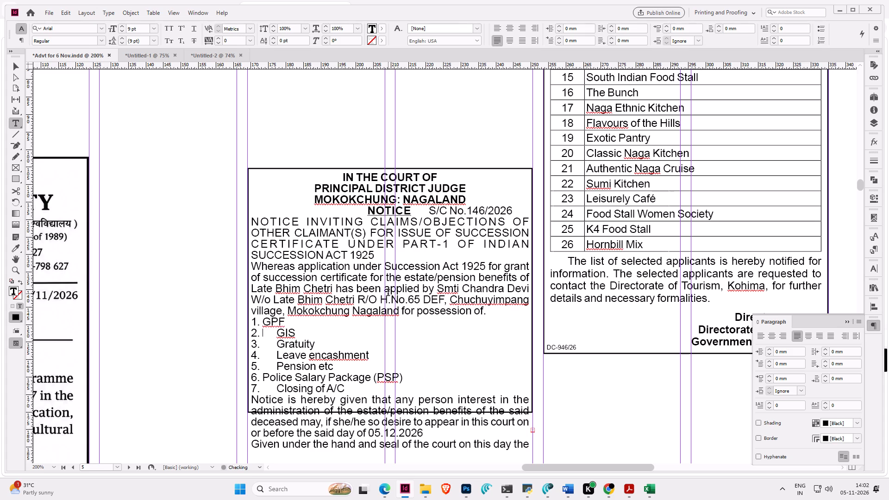
key("ctrl+Right")
key("ctrl+shift+Left")
key("shift+Right")
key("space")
key("Down")
key("ctrl+Right")
key("ctrl+shift+Left")
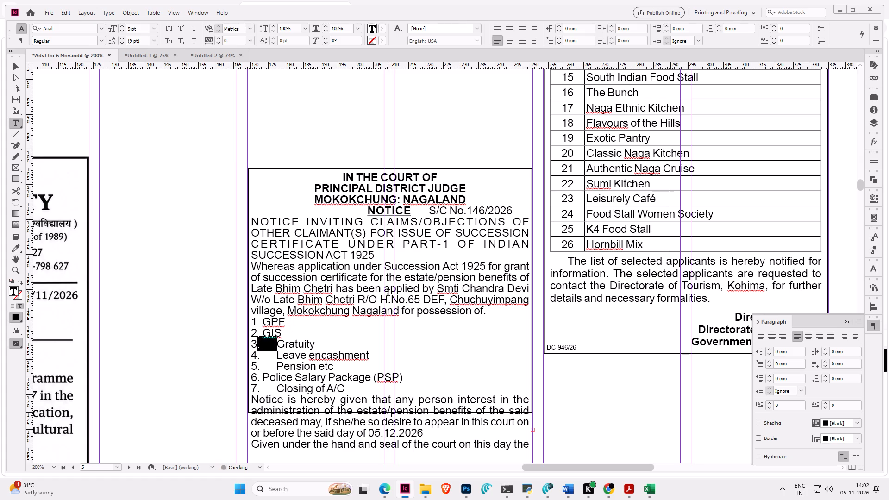
key("shift+Right")
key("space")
key("Down")
key("ctrl+Right")
key("ctrl+shift+Left")
key("shift+Right")
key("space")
Reduce the wide gaps after numbers 5 and 7 to single spaces before "Pension etc" and "Closing of A/C".
key("Down")
key("ctrl+Right")
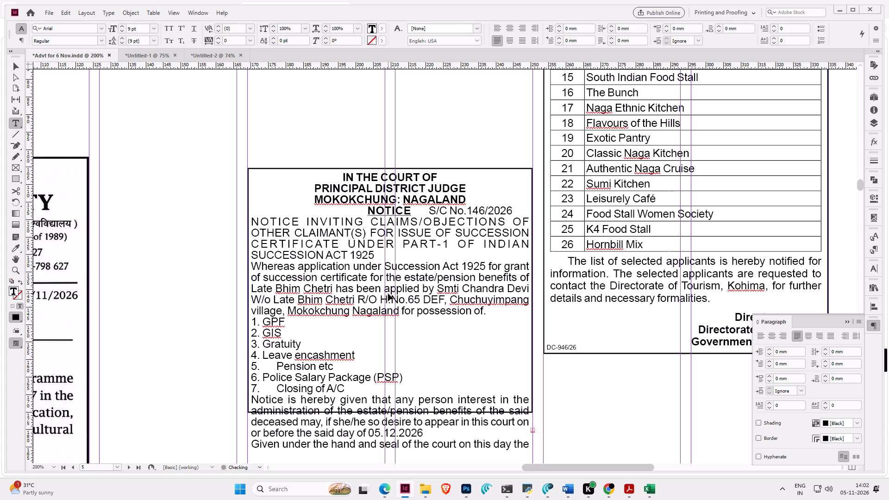
key("ctrl+shift+Right")
key("ctrl+Left")
key("ctrl+shift+Left")
key("shift+Right")
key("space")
key("Down")
key("Down")
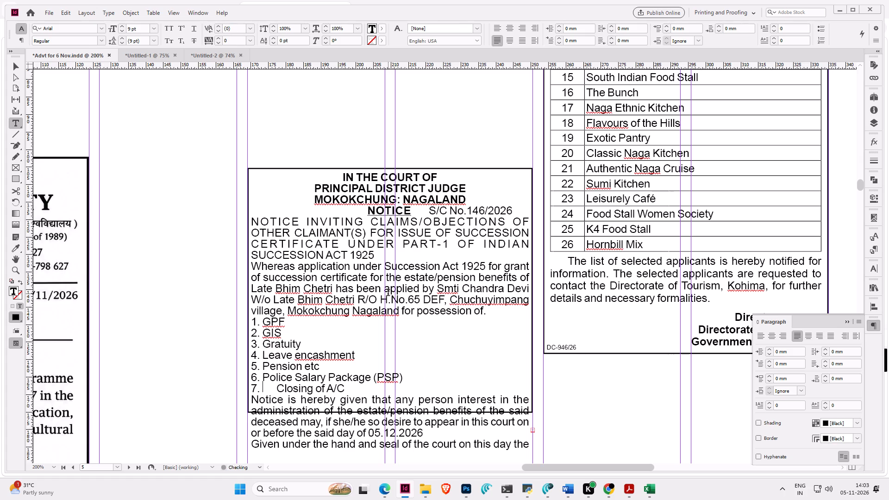
key("Up")
key("shift+Left")
key("Down")
key("Down")
key("ctrl+shift+Right")
key("Delete")
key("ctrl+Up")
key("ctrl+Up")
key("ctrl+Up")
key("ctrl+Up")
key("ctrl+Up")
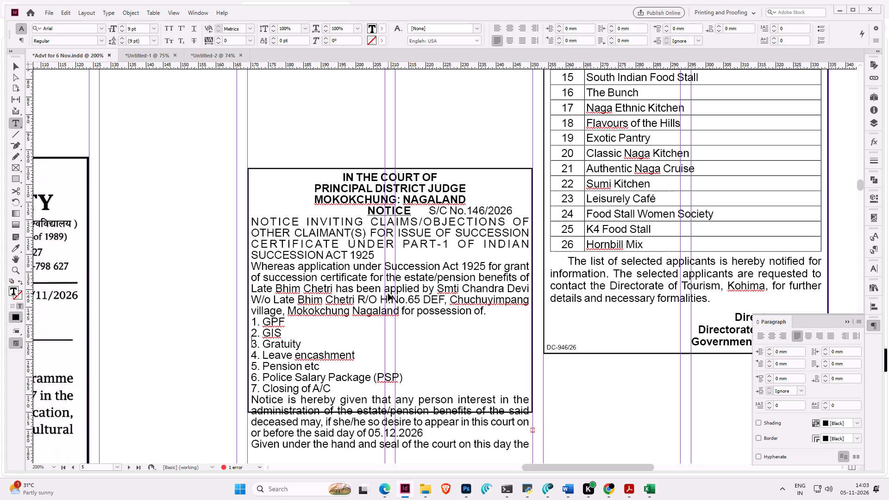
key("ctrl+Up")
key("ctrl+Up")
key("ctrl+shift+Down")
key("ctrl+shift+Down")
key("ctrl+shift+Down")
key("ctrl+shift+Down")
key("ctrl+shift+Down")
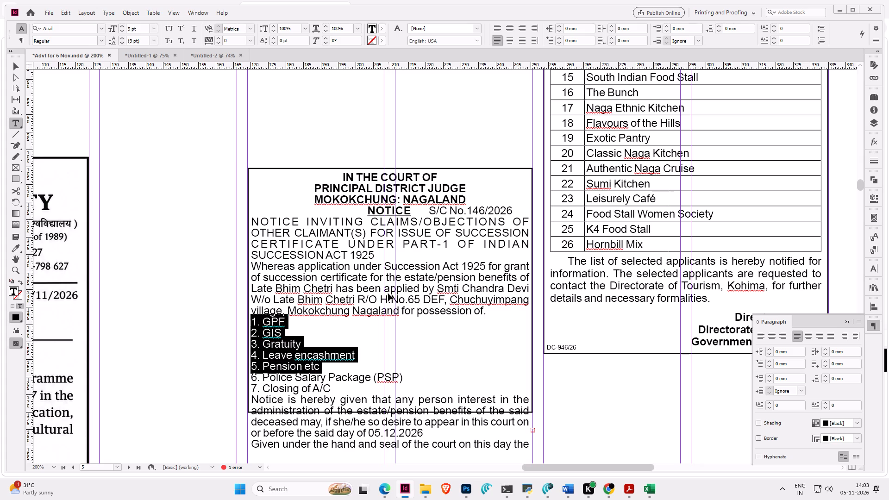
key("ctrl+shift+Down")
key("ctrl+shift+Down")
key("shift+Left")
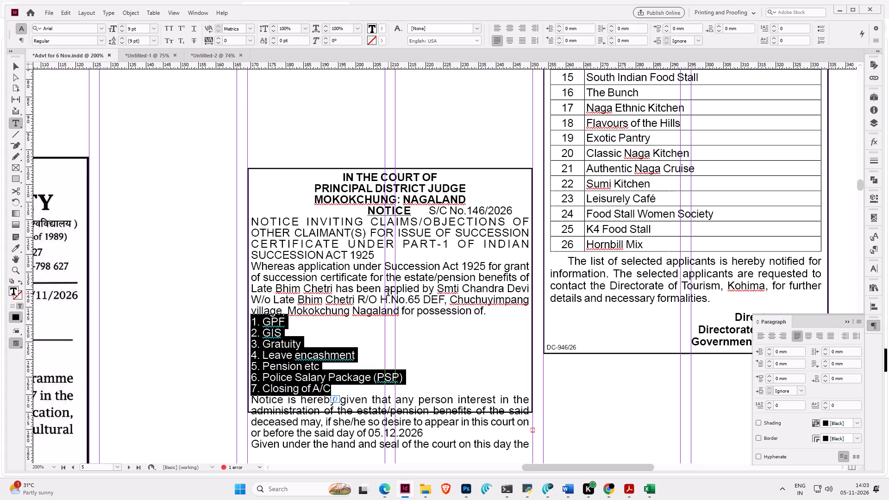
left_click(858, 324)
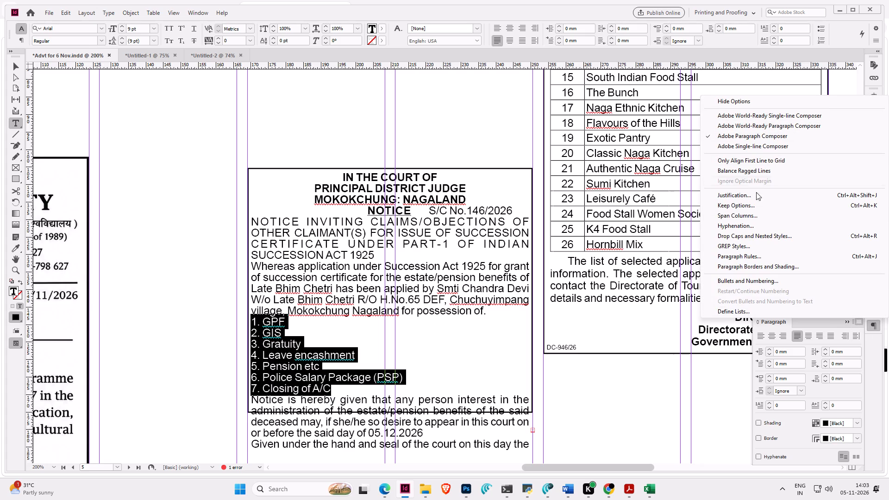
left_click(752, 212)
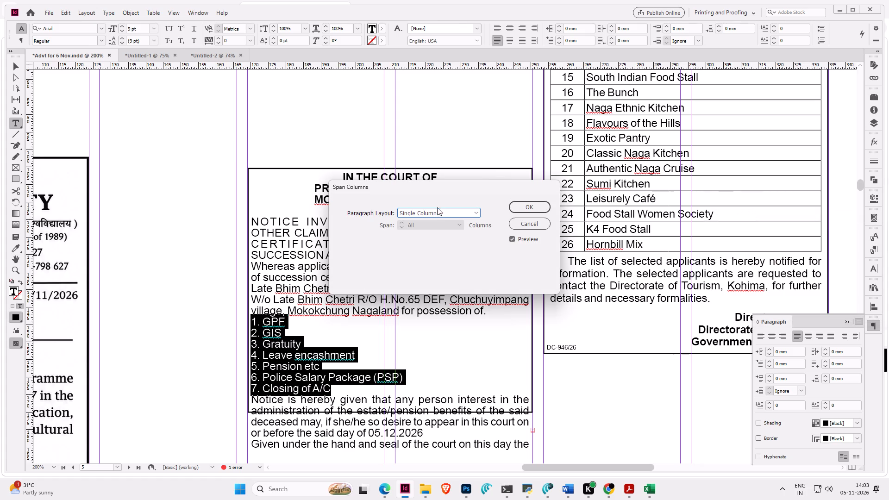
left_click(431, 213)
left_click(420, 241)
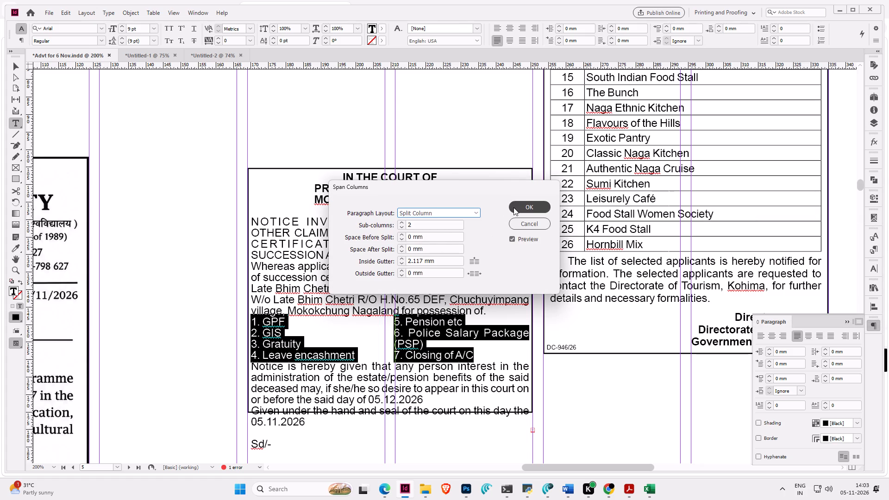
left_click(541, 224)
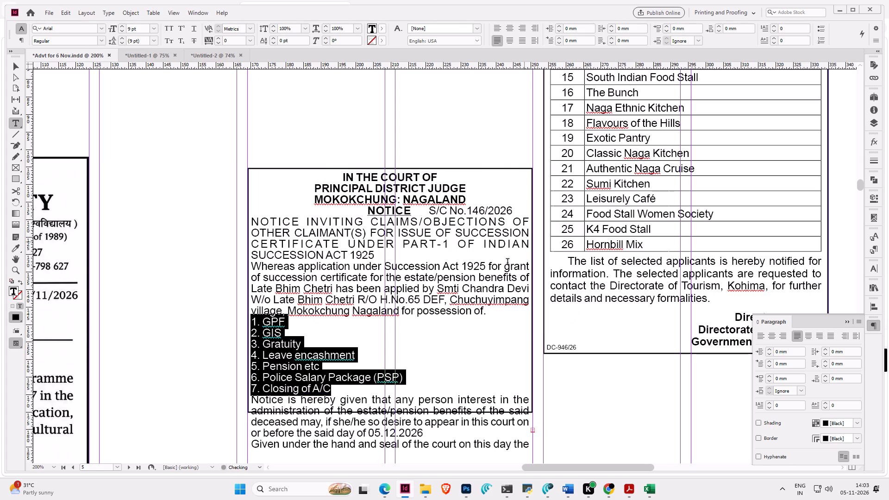
Join list items 1. GPF, 2. GIS and 3. Gratuity onto one line, separated by tabs.
left_click(285, 322)
key("Delete")
key("Tab")
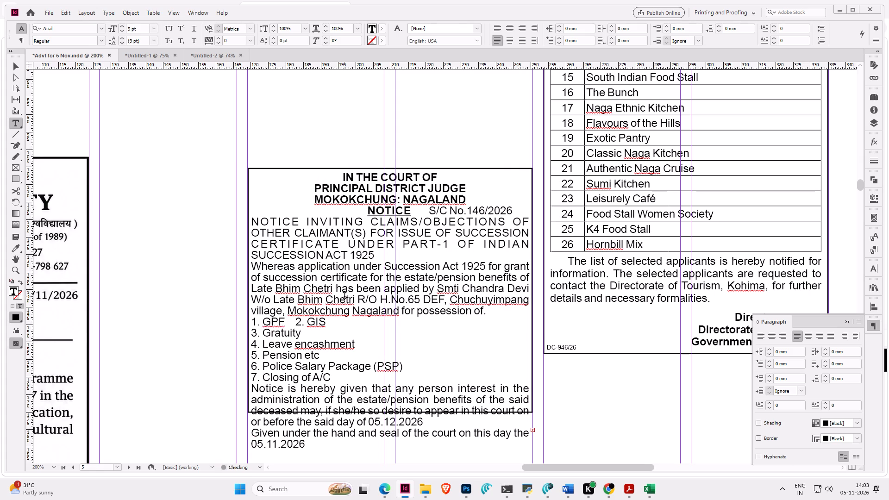
key("End")
key("Delete")
key("Tab")
Join item 5 onto the line of item 4 and item 7 onto the line of item 6, separating each pair with a tab.
key("Down")
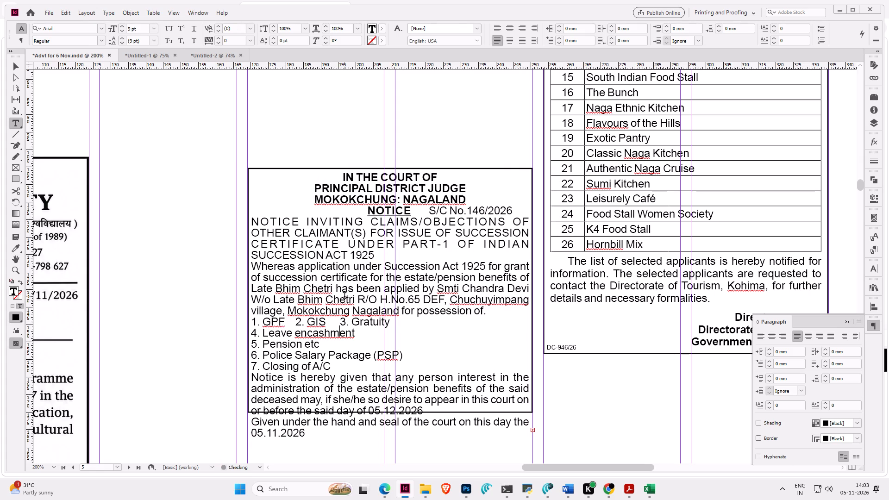
key("ctrl+Right")
key("Delete")
key("Tab")
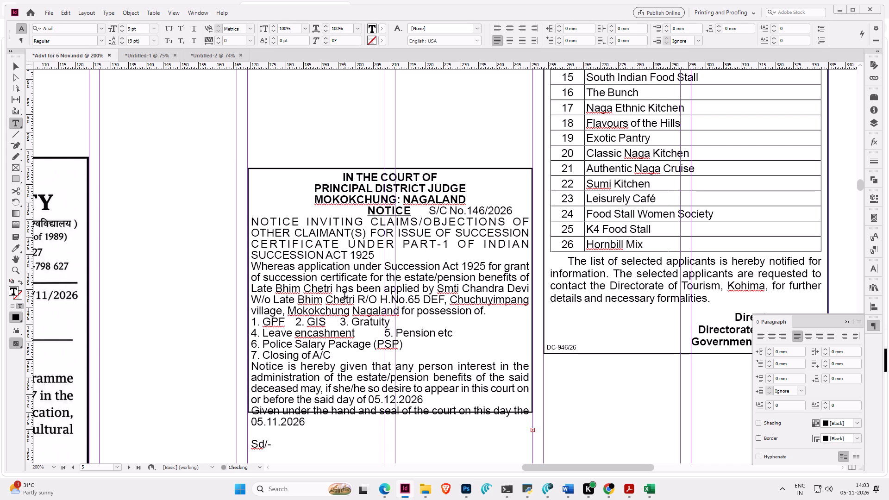
key("Down")
key("ctrl+Right")
key("ctrl+Right")
key("Delete")
key("Tab")
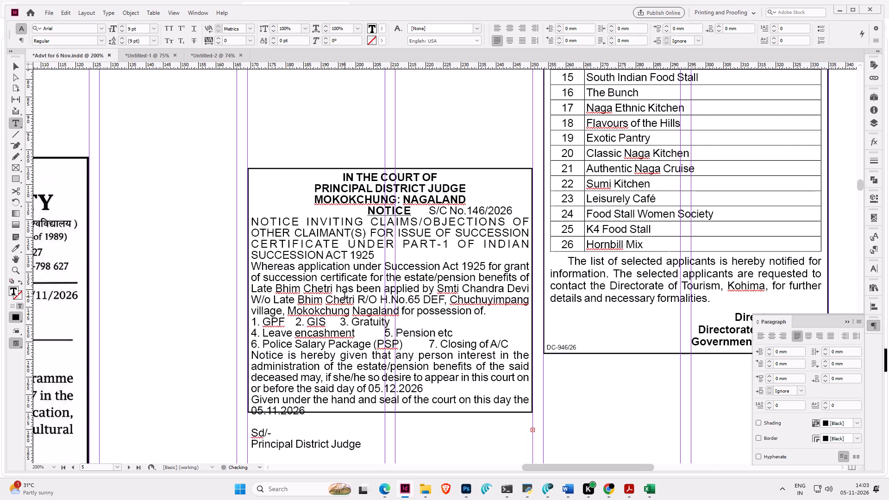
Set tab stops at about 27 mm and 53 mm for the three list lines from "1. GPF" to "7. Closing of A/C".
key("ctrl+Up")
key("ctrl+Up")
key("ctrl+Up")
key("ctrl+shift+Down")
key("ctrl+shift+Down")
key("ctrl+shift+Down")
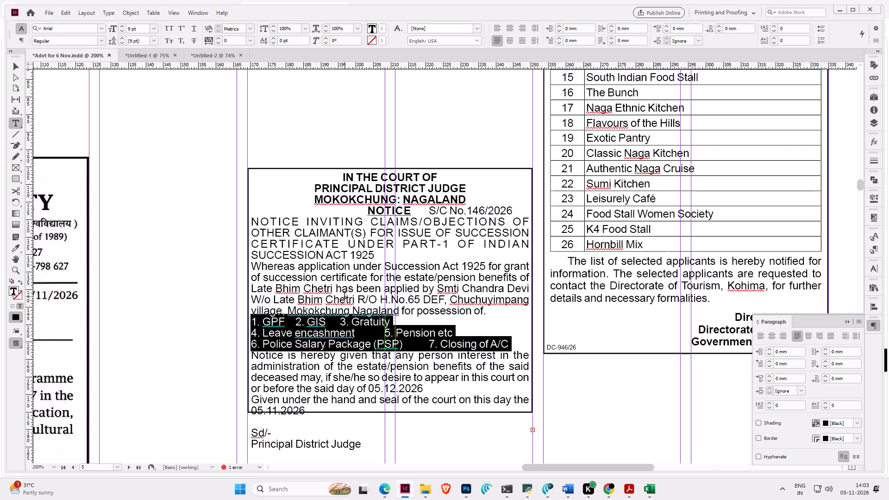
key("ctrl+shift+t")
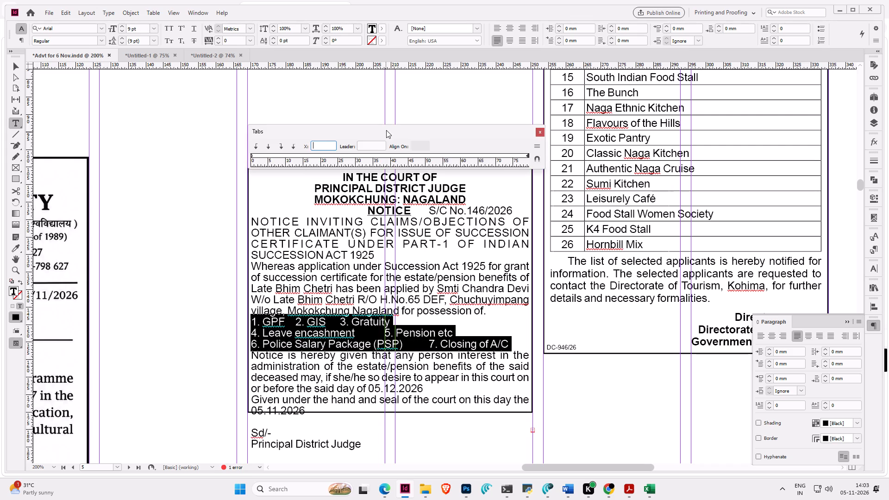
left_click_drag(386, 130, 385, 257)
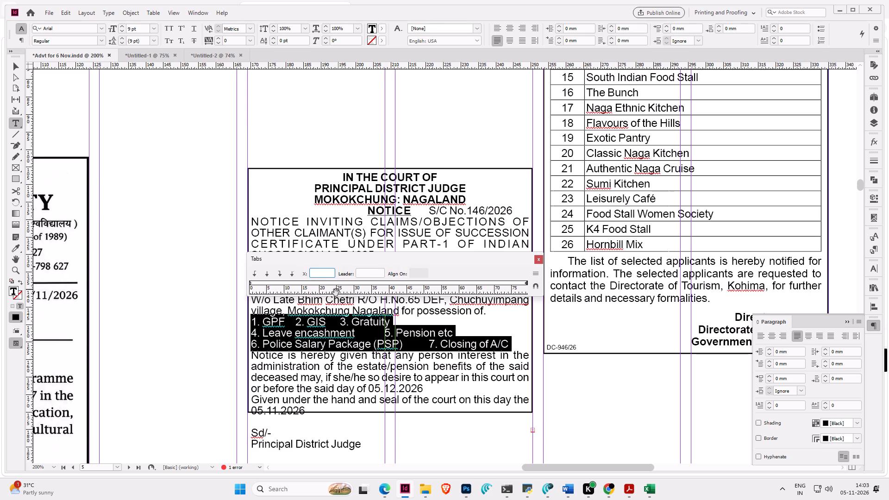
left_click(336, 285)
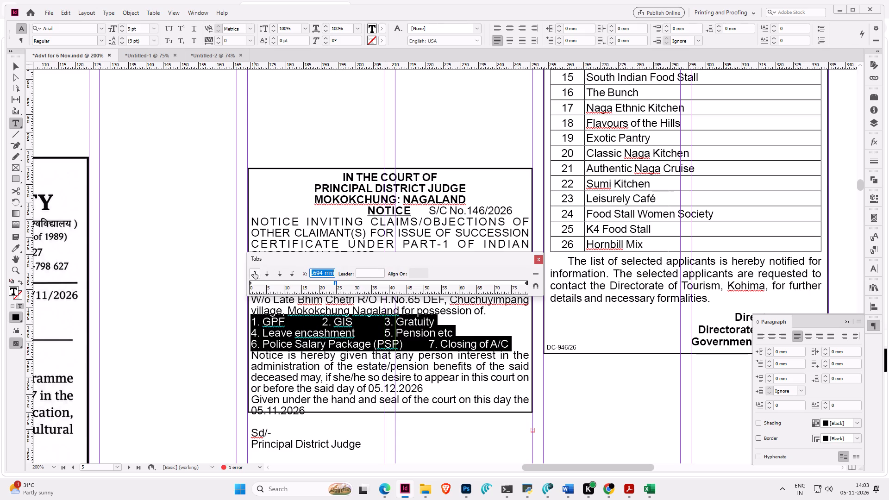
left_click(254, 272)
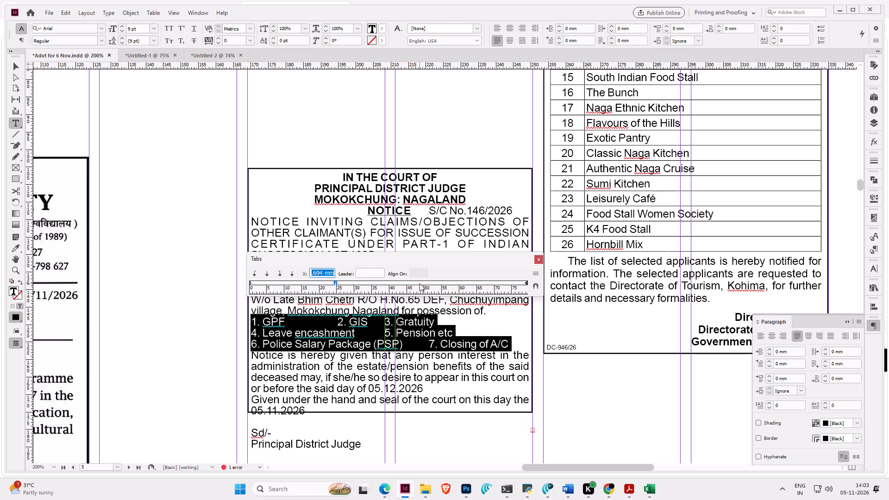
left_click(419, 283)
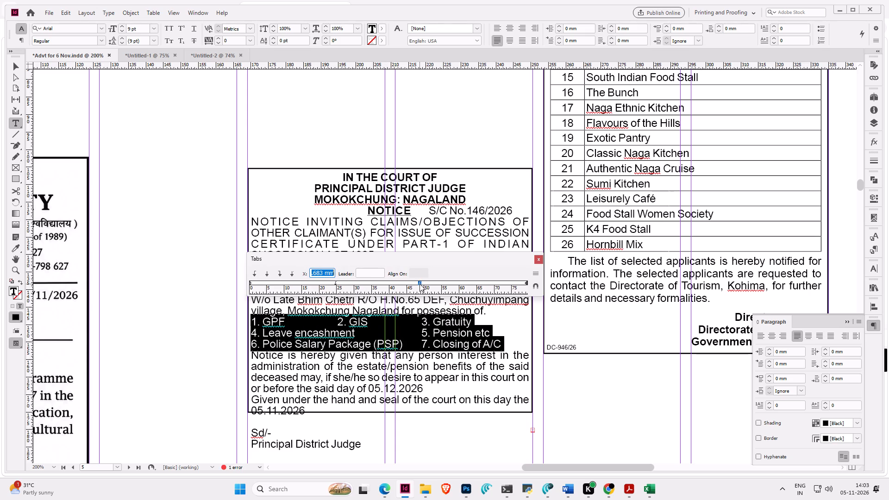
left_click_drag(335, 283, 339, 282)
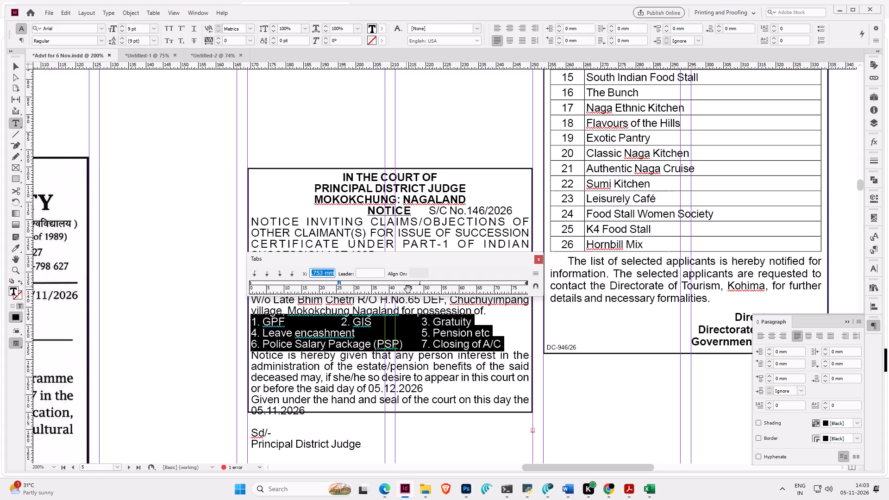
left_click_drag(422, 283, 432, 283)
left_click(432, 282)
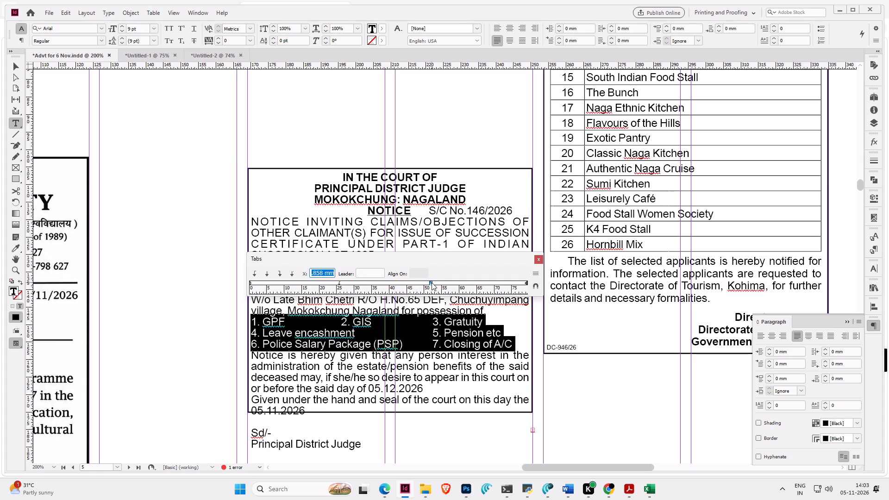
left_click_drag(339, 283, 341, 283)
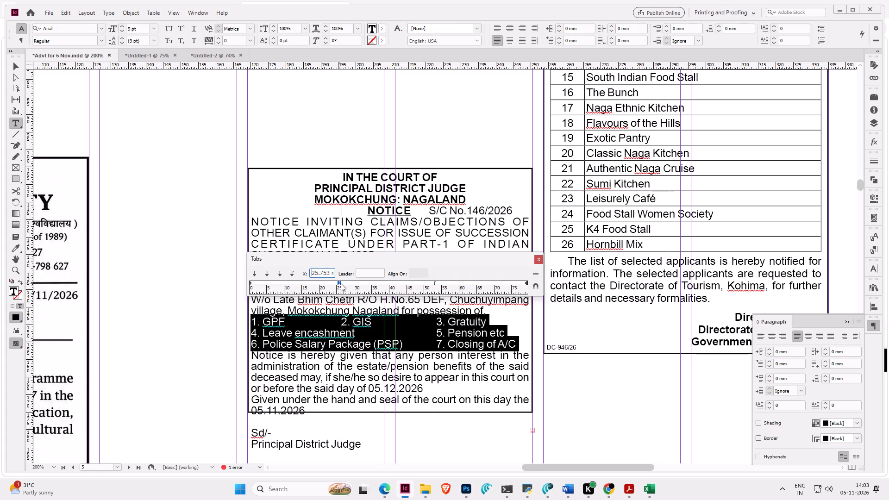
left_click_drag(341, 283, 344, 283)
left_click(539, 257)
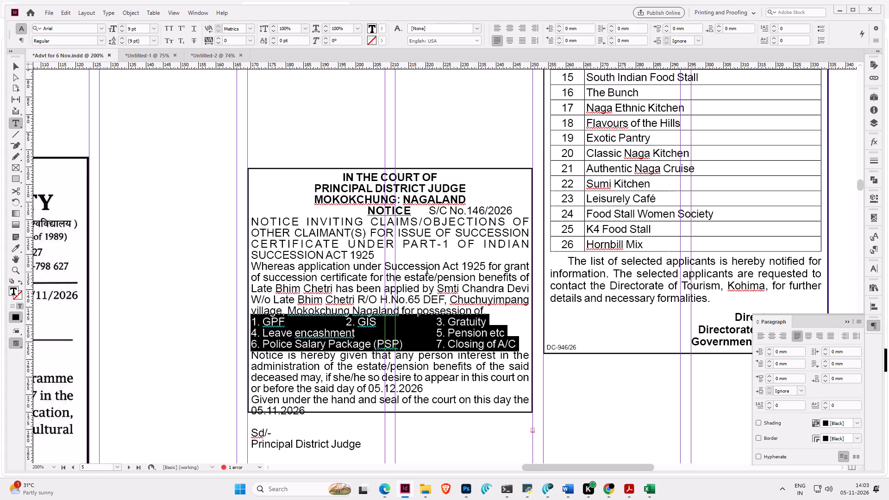
Reduce the font size of all the text in the court notice to 8 pt.
left_click(427, 272)
triple_click(396, 242)
left_click(396, 242)
key("ctrl+a")
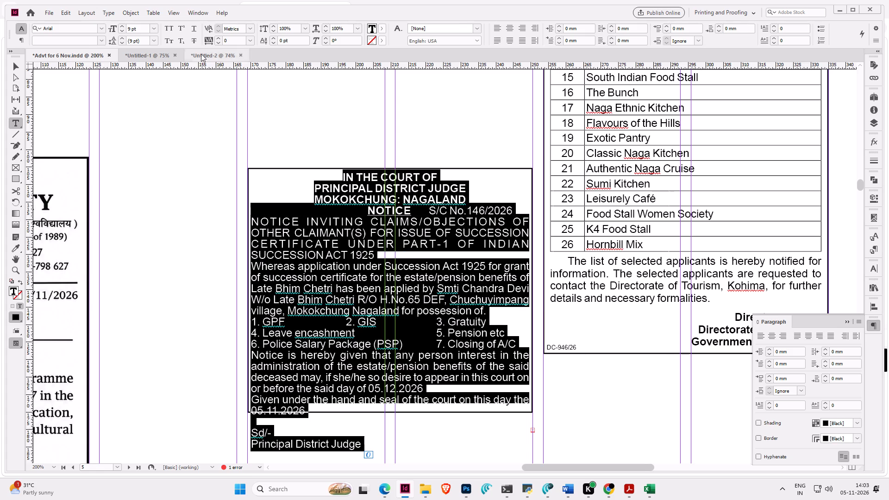
double_click(140, 27)
key("Down")
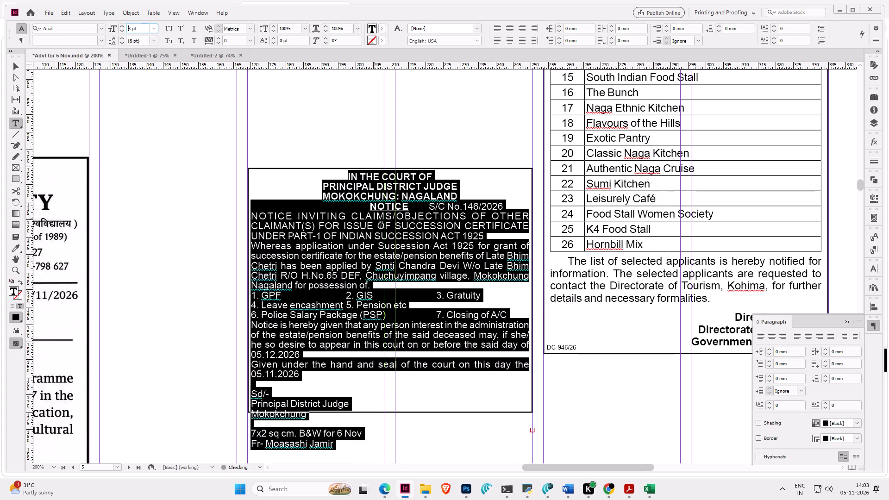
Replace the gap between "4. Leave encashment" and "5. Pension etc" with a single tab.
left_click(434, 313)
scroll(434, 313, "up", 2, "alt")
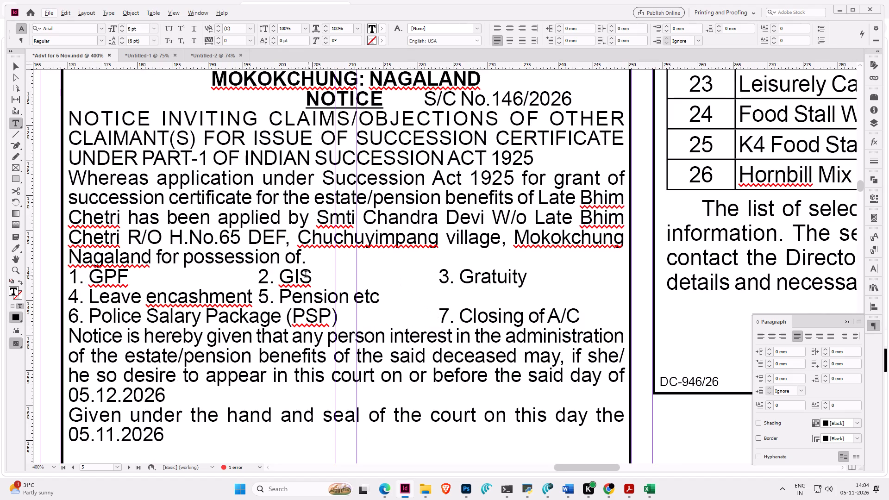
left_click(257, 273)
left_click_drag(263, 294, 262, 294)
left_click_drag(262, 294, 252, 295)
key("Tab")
Replace the tabs before "2. GIS", "3. Gratuity" and "7. Closing of A/C" with paragraph breaks so each starts its own line.
scroll(265, 279, "down", 1, "alt")
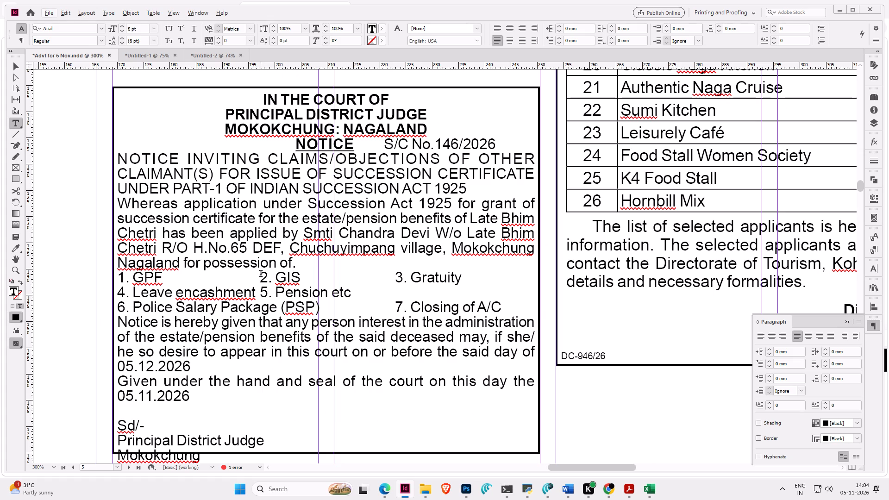
left_click_drag(261, 275, 182, 274)
key("Return")
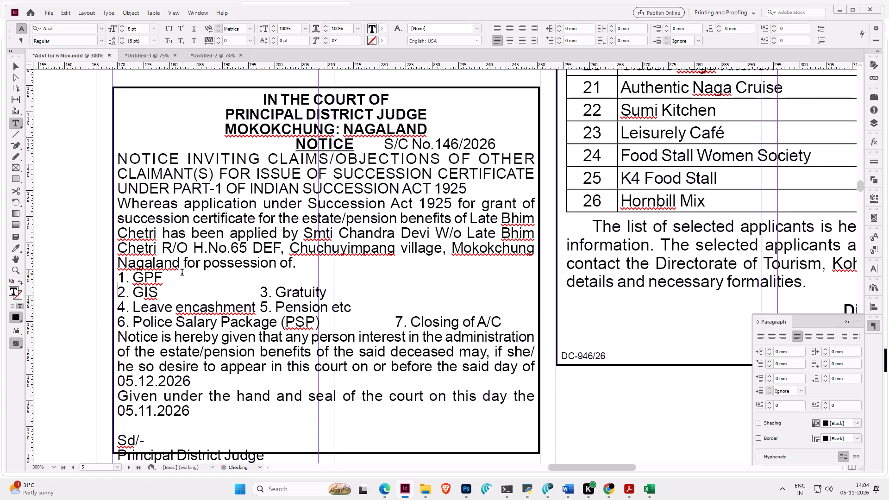
left_click_drag(258, 289, 185, 290)
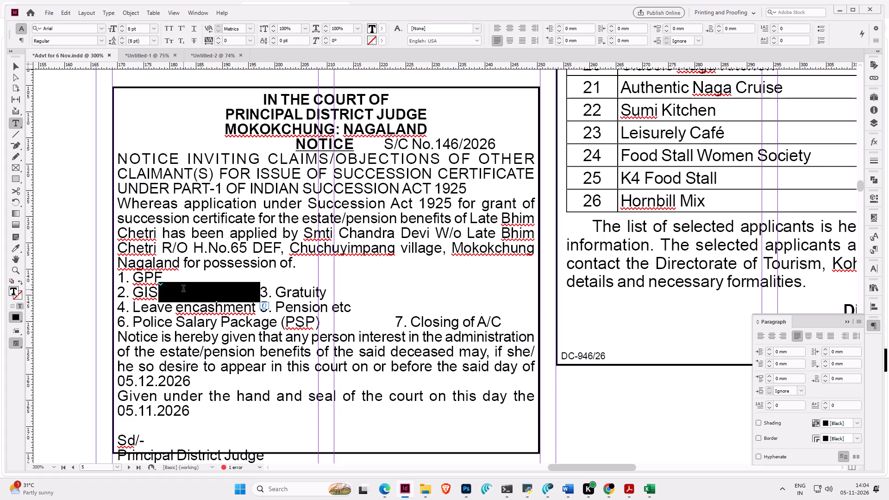
key("Return")
left_click_drag(396, 334, 329, 334)
key("Return")
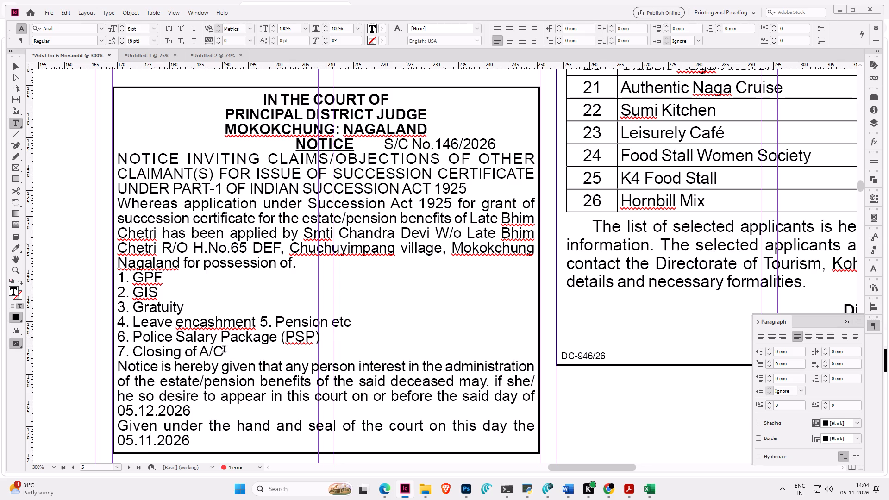
Apply a Split Column paragraph layout with 2 sub-columns to the benefits list, items 1 to 7.
left_click_drag(224, 350, 103, 280)
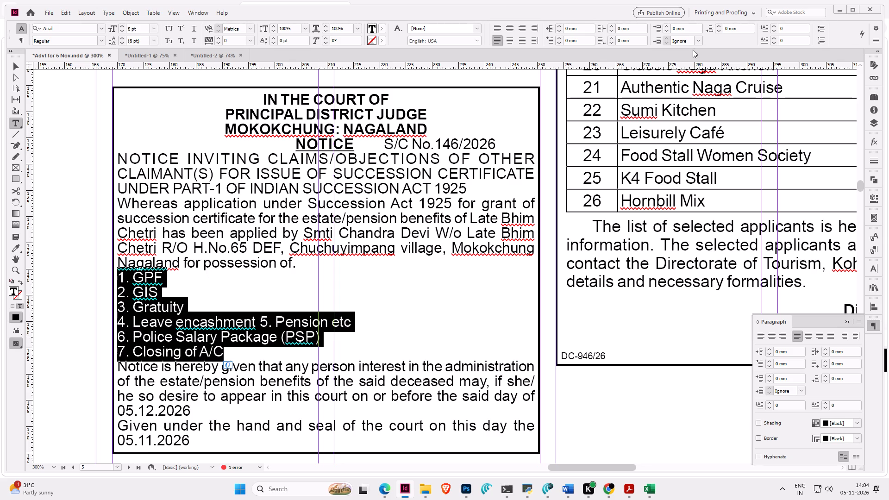
left_click(860, 320)
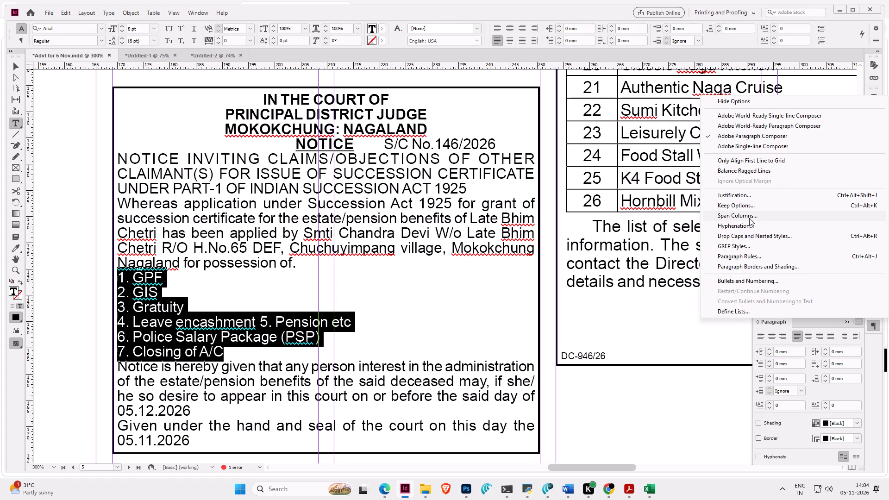
left_click(749, 218)
left_click(470, 209)
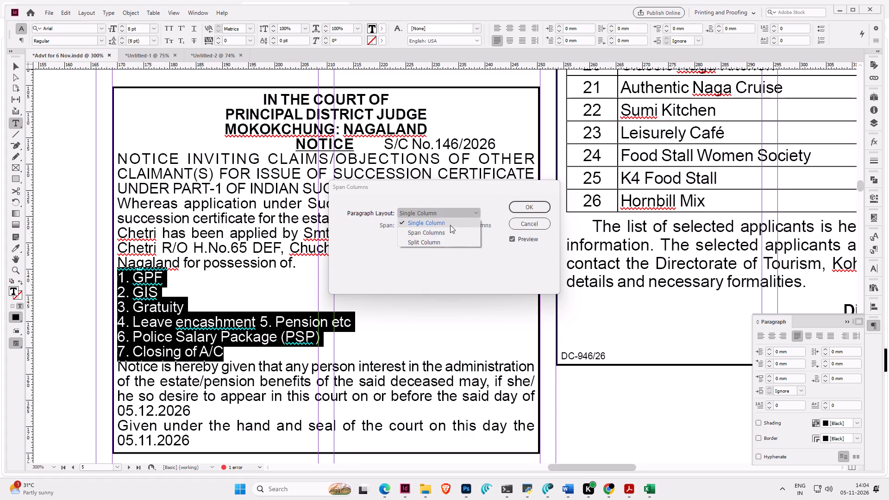
left_click(431, 244)
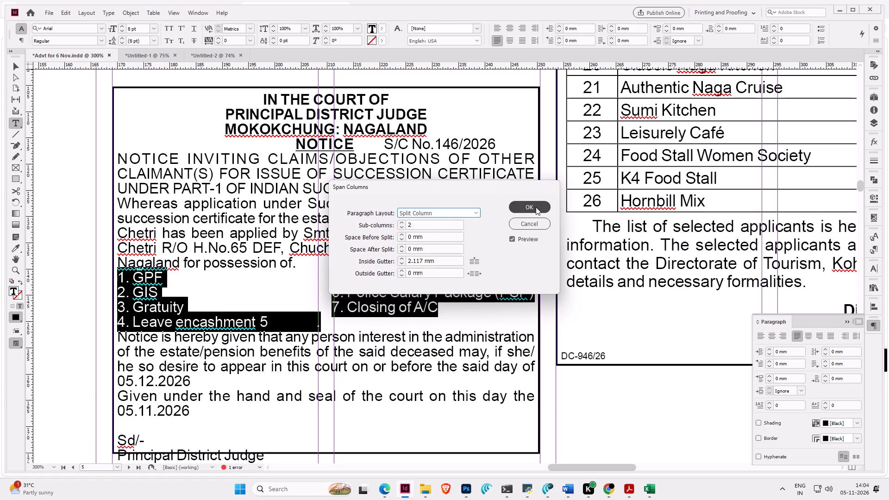
left_click(536, 207)
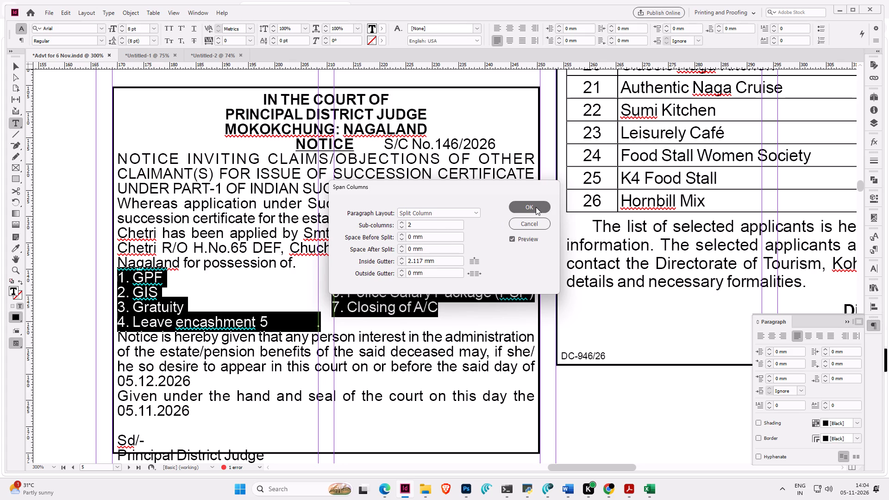
Replace the tab after "4. Leave encashment" with a paragraph break so "5. Pension etc" becomes its own list item.
left_click(319, 317)
left_click_drag(261, 321, 251, 321)
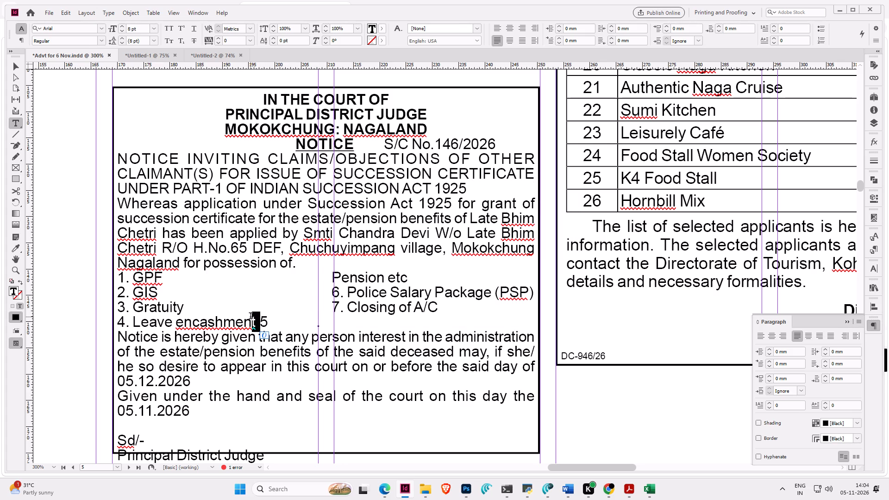
key("Right")
key("shift+Left")
key("Return")
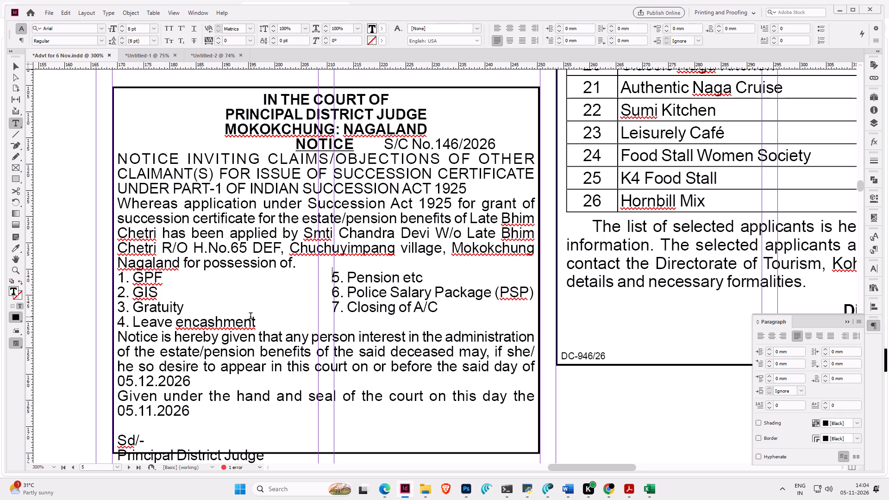
Delete the blank line above "Sd/-" and join "Principal District Judge" onto the "Sd/-" line.
left_click(246, 420)
key("ctrl+Up")
key("ctrl+Up")
key("ctrl+shift+Down")
key("Delete")
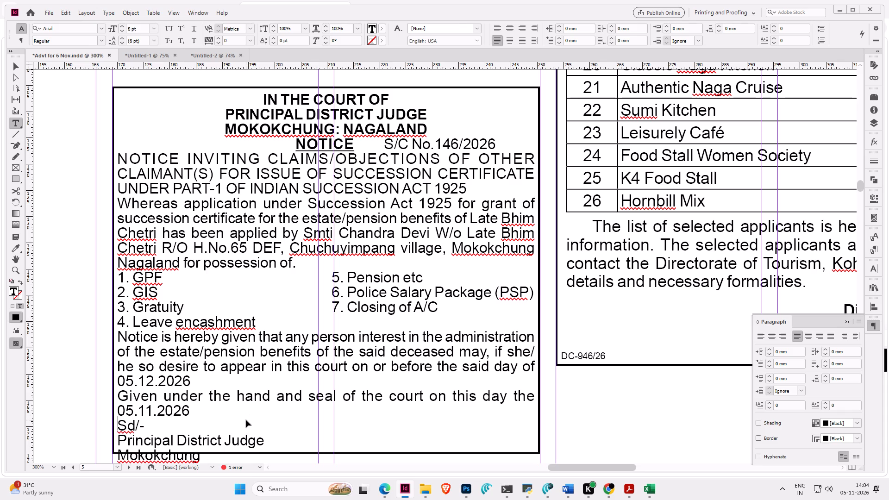
key("ctrl+Down")
key("ctrl+shift+Left")
key("Delete")
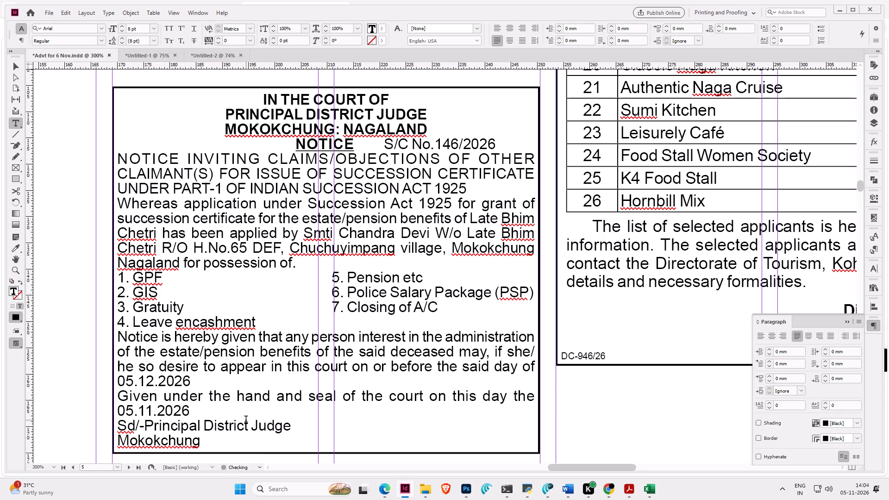
Right-align the two signature lines and insert a space between "Sd/-" and "Principal District Judge".
key("ctrl+Up")
key("ctrl+shift+Down")
key("ctrl+shift+Down")
key("ctrl+shift+r")
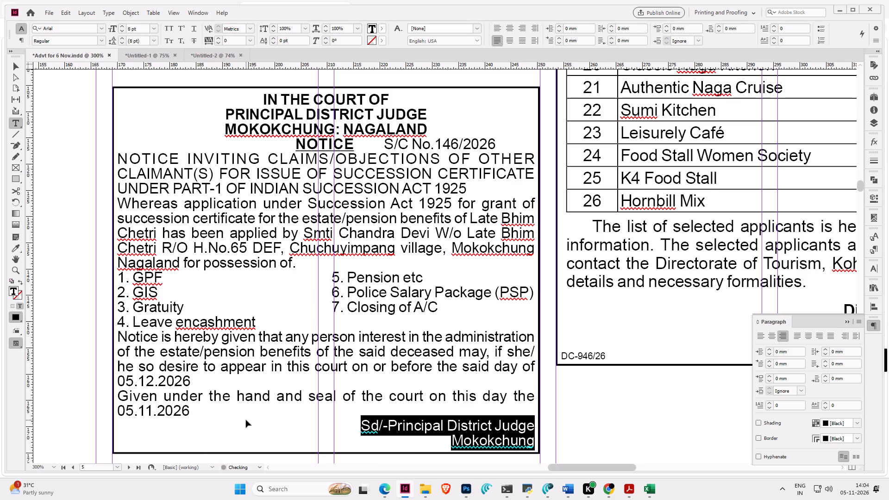
key("ctrl+Up")
key("ctrl+Right")
key("ctrl+Right")
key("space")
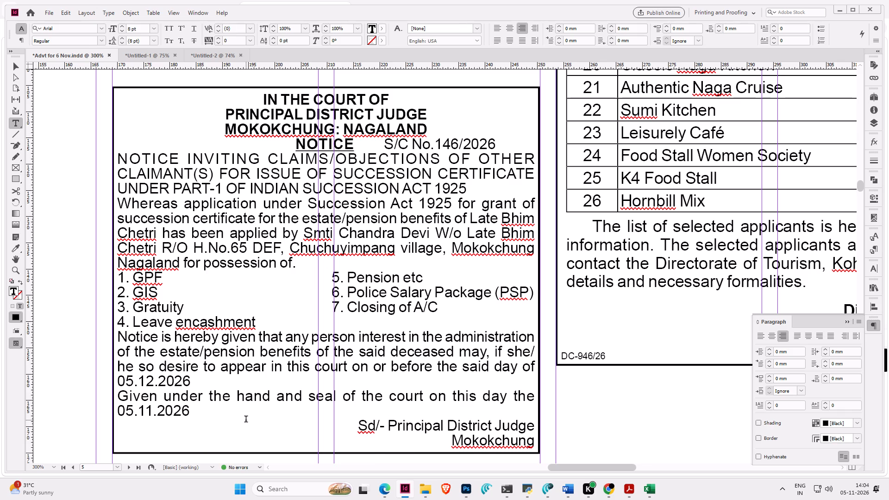
Set the space after to 0.5 mm for the "MOKOKCHUNG: NAGALAND" and "NOTICE" heading paragraphs.
key("ctrl+a")
key("ctrl+Up")
key("ctrl+Down")
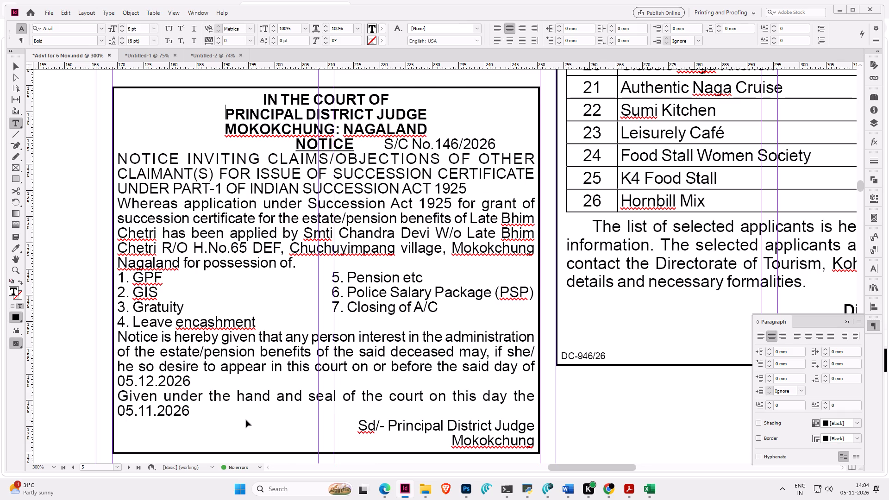
key("ctrl+Down")
key("ctrl+shift+Down")
key("shift+Right")
key("shift+Right")
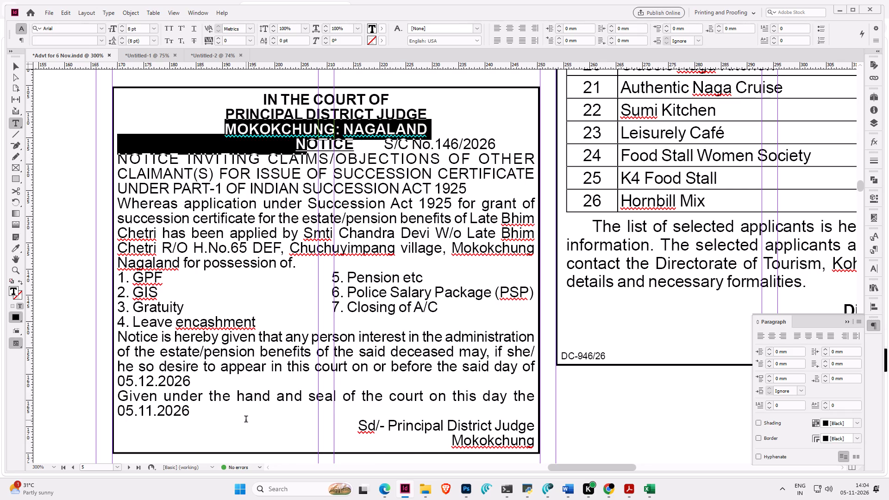
left_click_drag(847, 377, 741, 369)
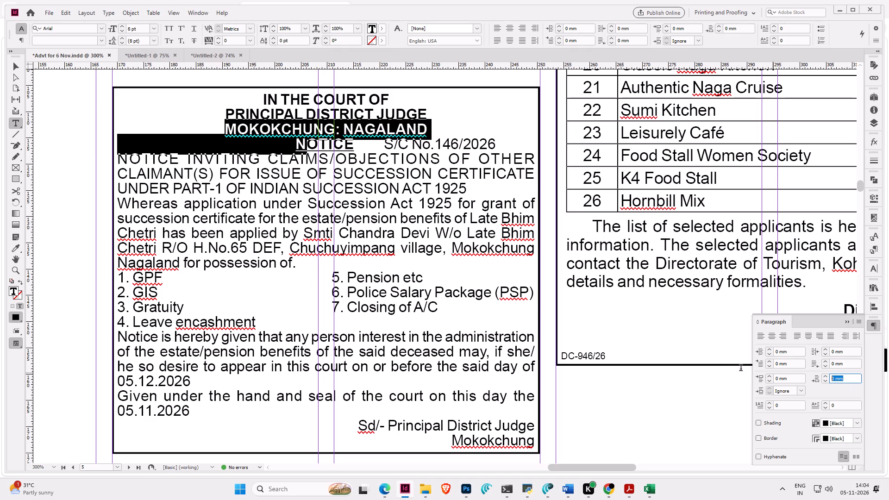
left_click_drag(741, 369, 725, 365)
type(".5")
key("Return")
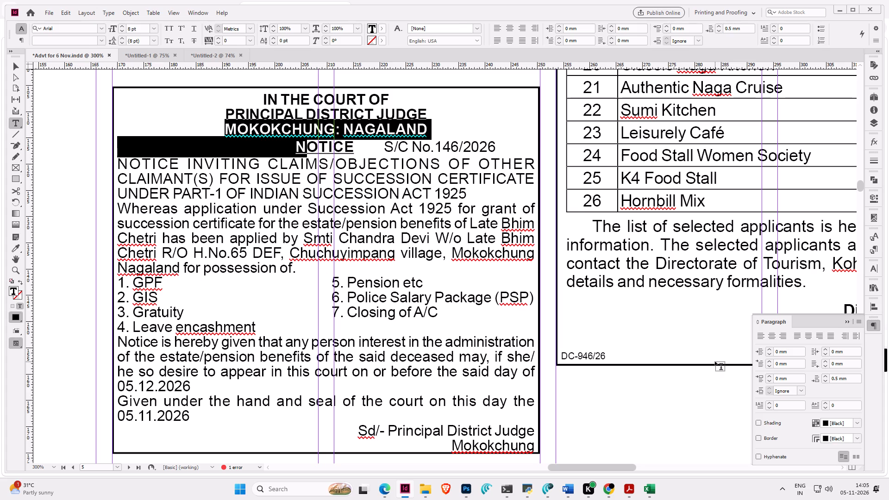
Centre and bold the "NOTICE INVITING CLAIMS/OBJECTIONS OF OTHER CLAIMANT(S)" paragraph in the Mokokchung court notice.
left_click(317, 256)
scroll(317, 256, "down", 1, "alt")
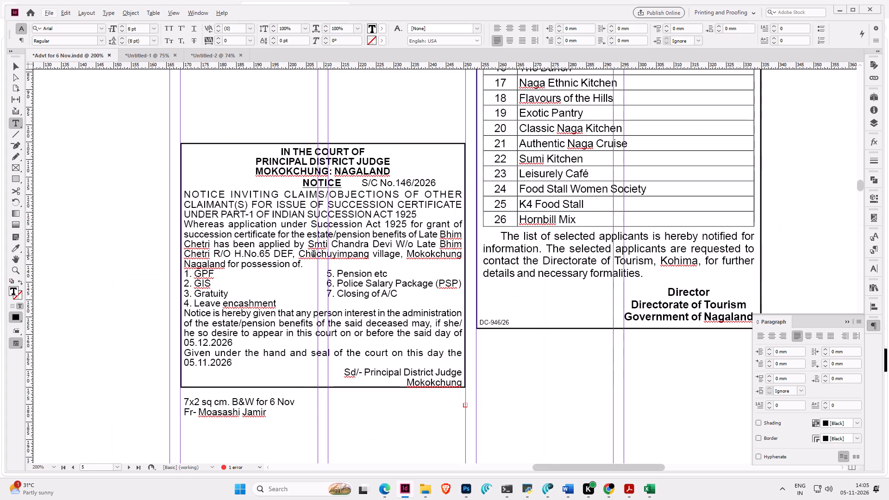
triple_click(342, 204)
left_click(342, 204)
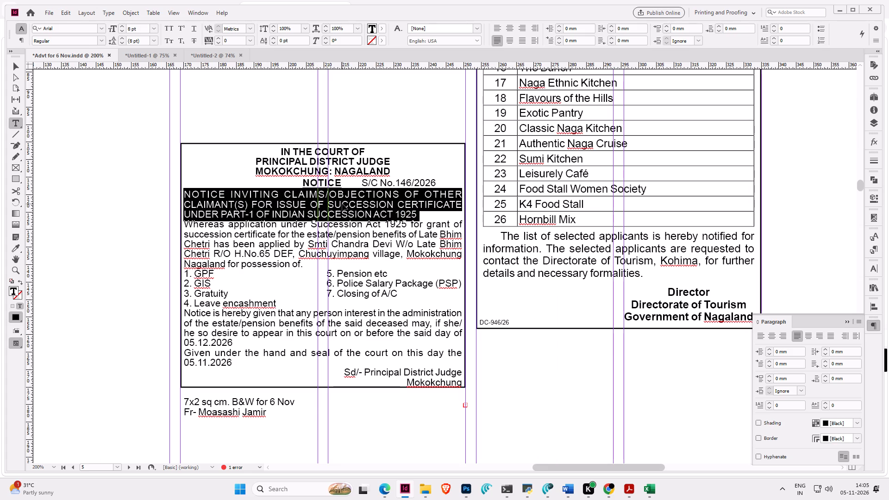
key("ctrl+shift+c")
key("ctrl+shift+b")
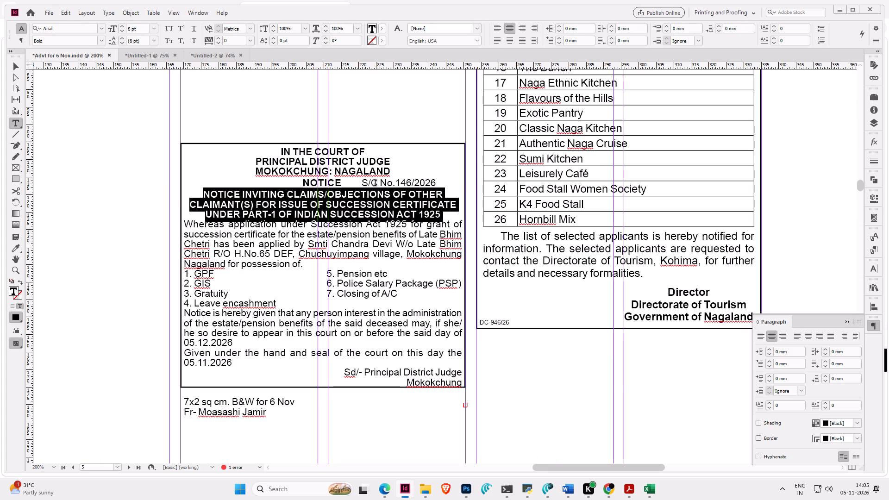
Right-align the "S/C No.146/2026" line so the number sits at the notice's right margin.
double_click(375, 184)
key("ctrl+shift+r")
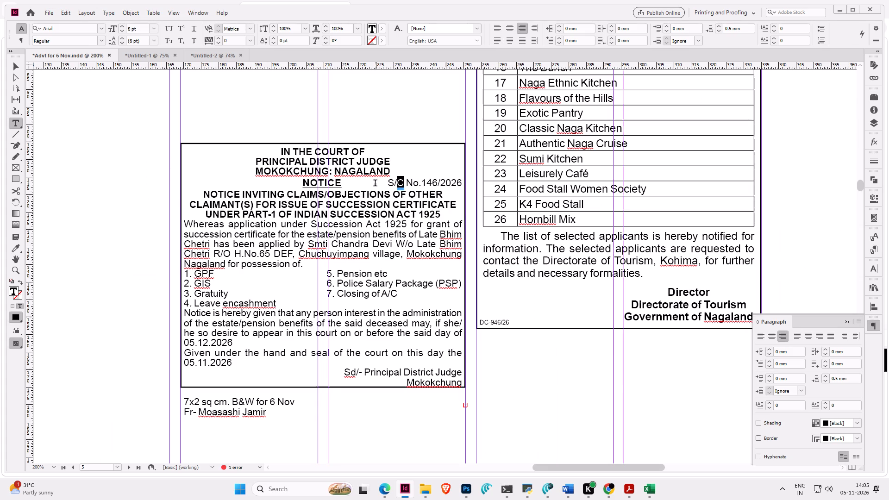
Join "PRINCIPAL DISTRICT JUDGE" onto the "IN THE COURT OF" heading line, separated by a space.
left_click(372, 150)
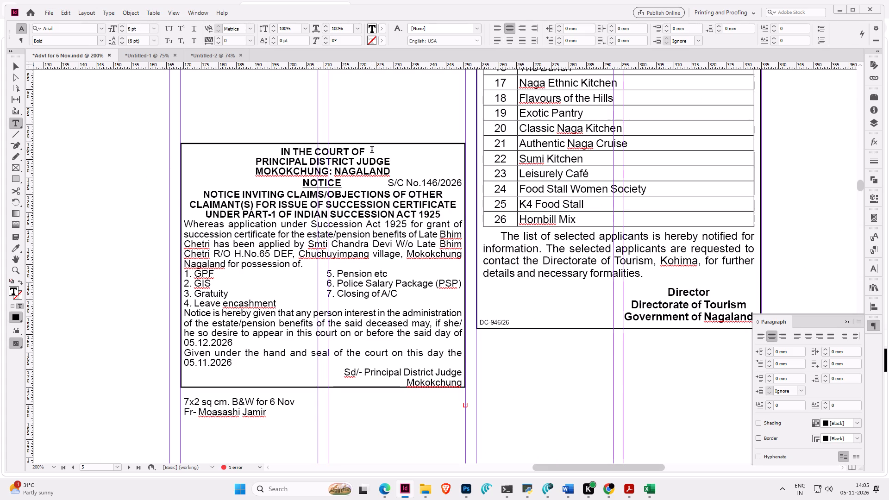
key("Delete")
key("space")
Set the court name and "MOKOKCHUNG: NAGALAND" heading lines to 9 pt.
key("ctrl+Up")
key("ctrl+shift+Down")
key("shift+Down")
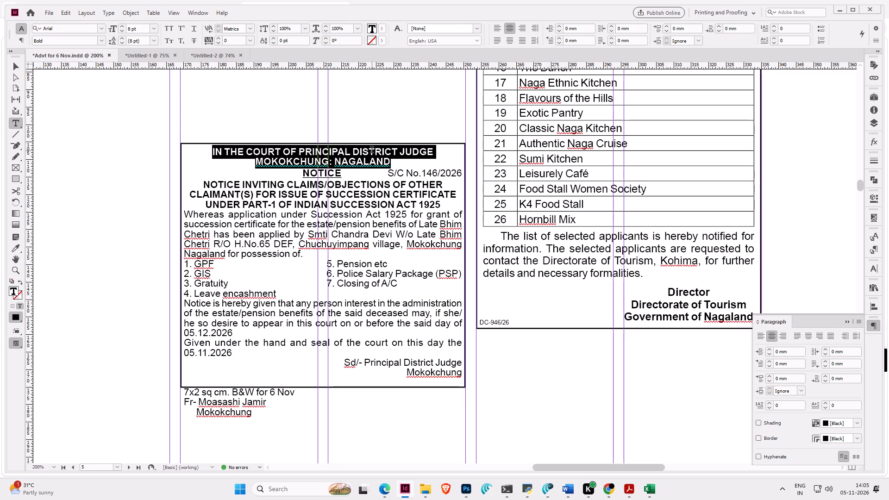
double_click(137, 31)
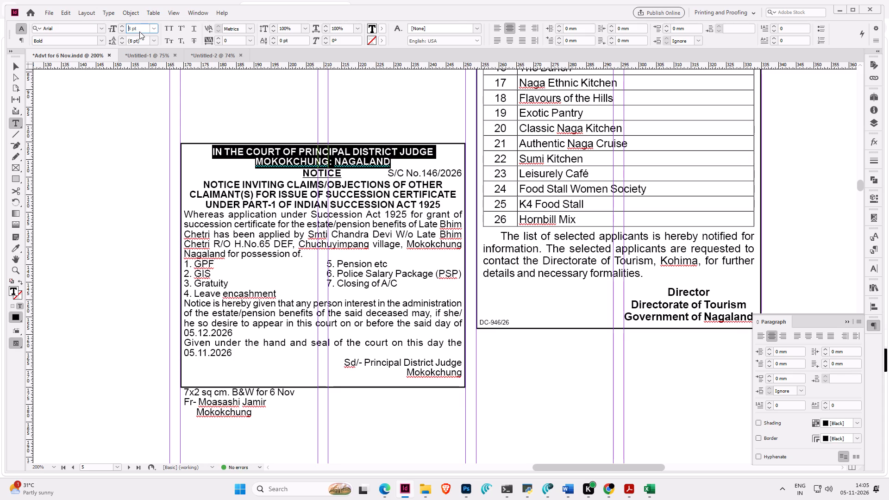
key("Up")
left_click(350, 328)
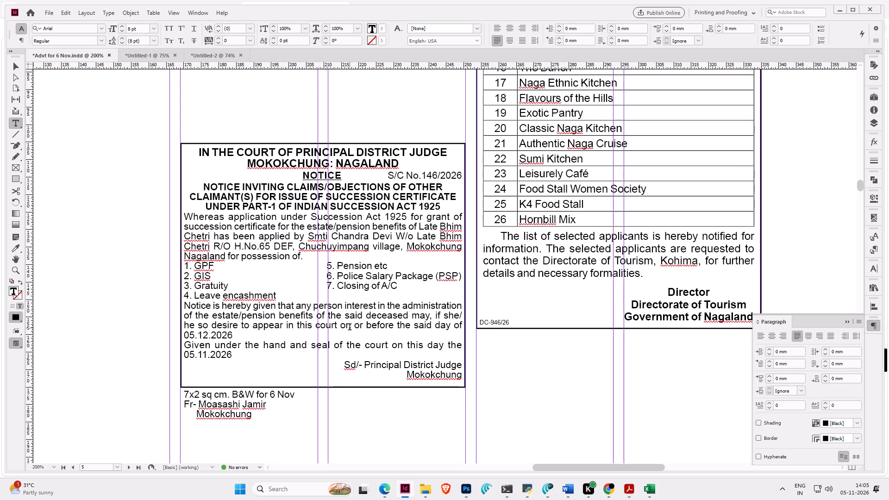
Delete the ad-size and sender note lines below the signature, along with the leftover empty lines.
key("ctrl+a")
key("ctrl+Down")
key("ctrl+Down")
key("ctrl+shift+Down")
key("ctrl+shift+Up")
key("ctrl+shift+Up")
key("ctrl+shift+Up")
key("BackSpace")
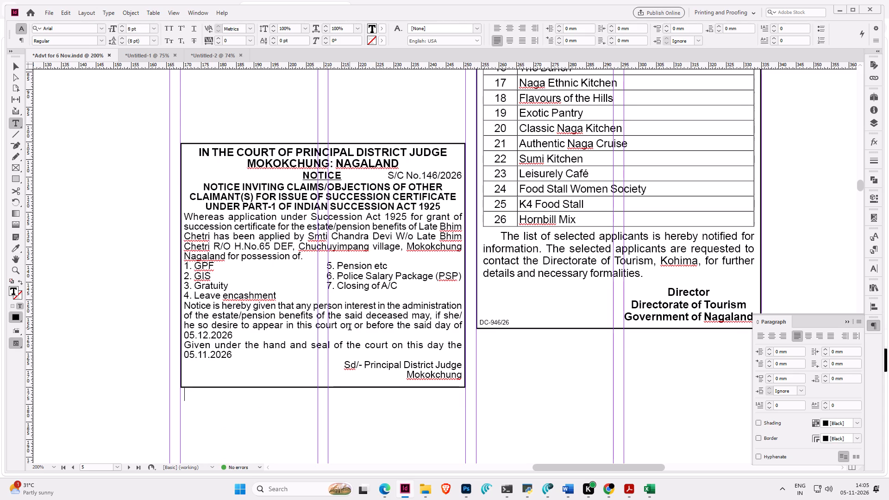
key("BackSpace")
key("Up")
key("Down")
key("Down")
key("BackSpace")
key("Up")
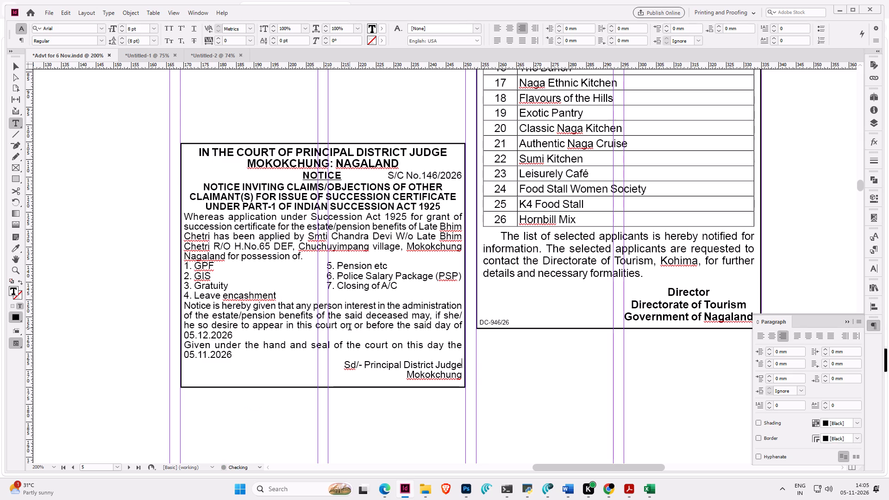
Add a comma after "Principal District Judge" and join "Mokokchung" onto the same signature line.
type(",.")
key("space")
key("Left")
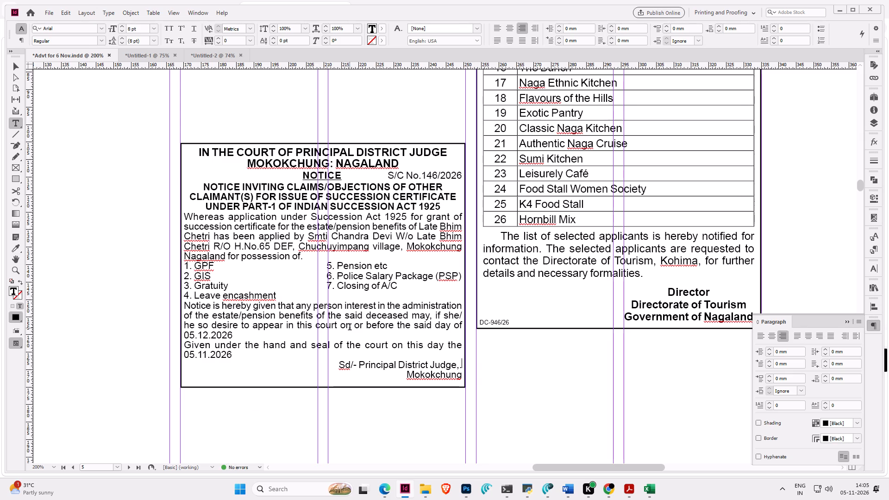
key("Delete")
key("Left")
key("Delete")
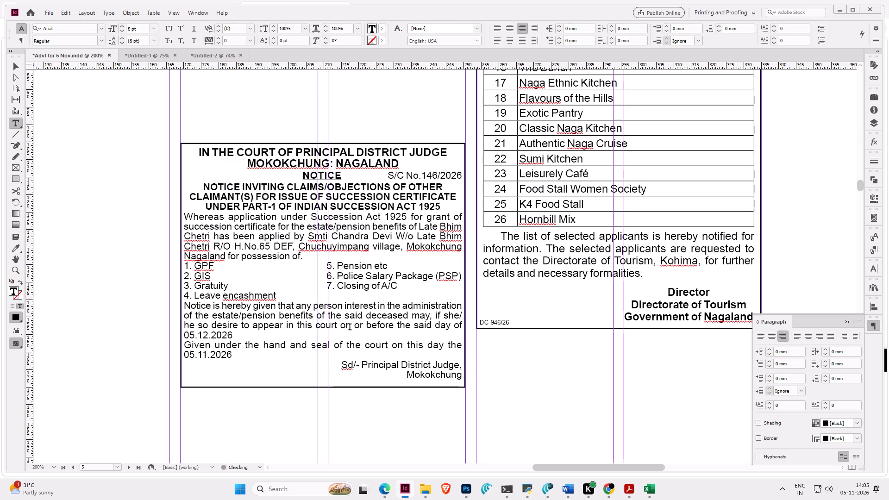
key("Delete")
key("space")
Make the "Sd/- Principal District Judge, Mokokchung" signature line bold.
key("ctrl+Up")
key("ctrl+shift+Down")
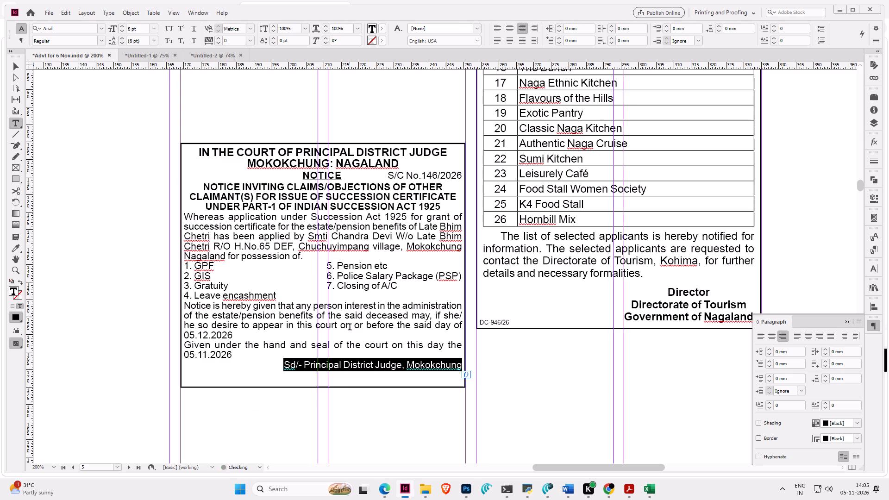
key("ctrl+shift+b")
Set a 3 mm first-line indent on the "Notice is hereby given" and "Given under the hand" paragraphs.
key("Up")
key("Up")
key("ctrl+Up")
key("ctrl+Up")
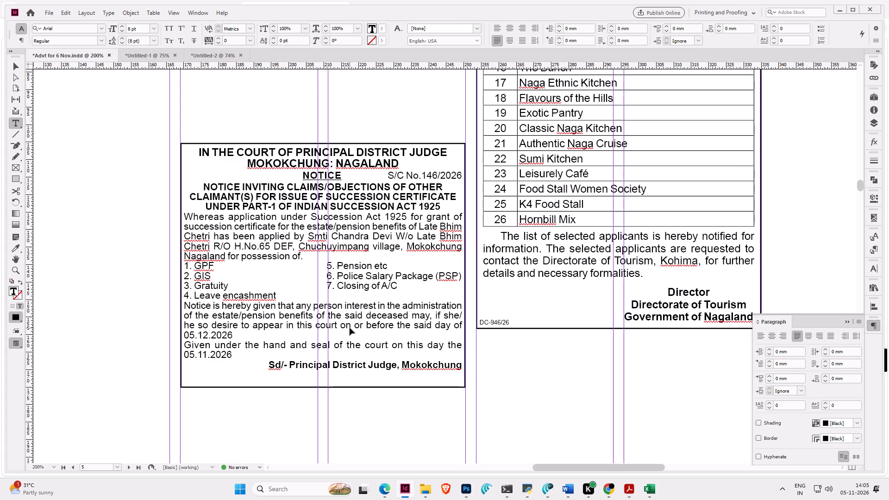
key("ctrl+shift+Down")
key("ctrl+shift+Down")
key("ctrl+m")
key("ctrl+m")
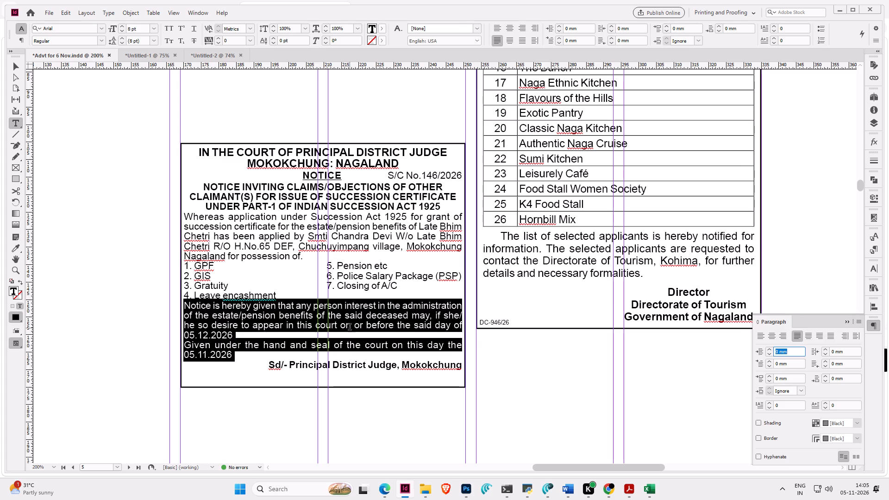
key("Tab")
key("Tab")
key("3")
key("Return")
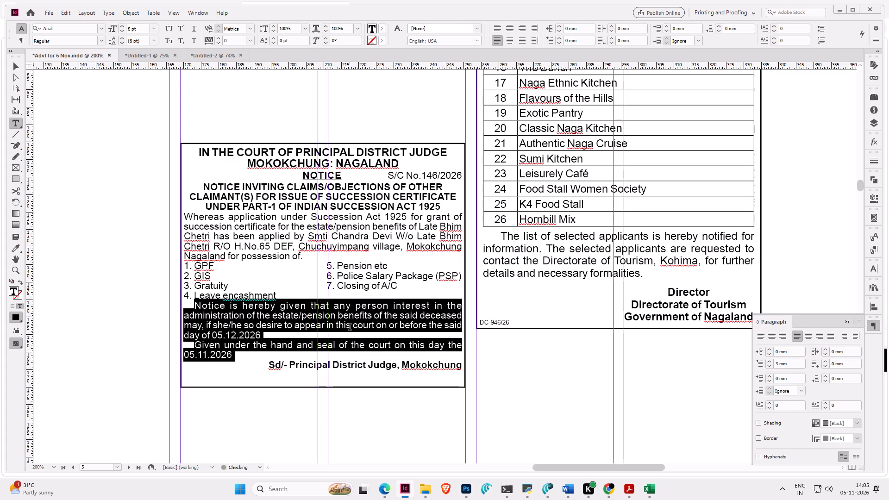
Set a 3 mm first-line indent on the "Whereas application under Succession Act 1925" paragraph.
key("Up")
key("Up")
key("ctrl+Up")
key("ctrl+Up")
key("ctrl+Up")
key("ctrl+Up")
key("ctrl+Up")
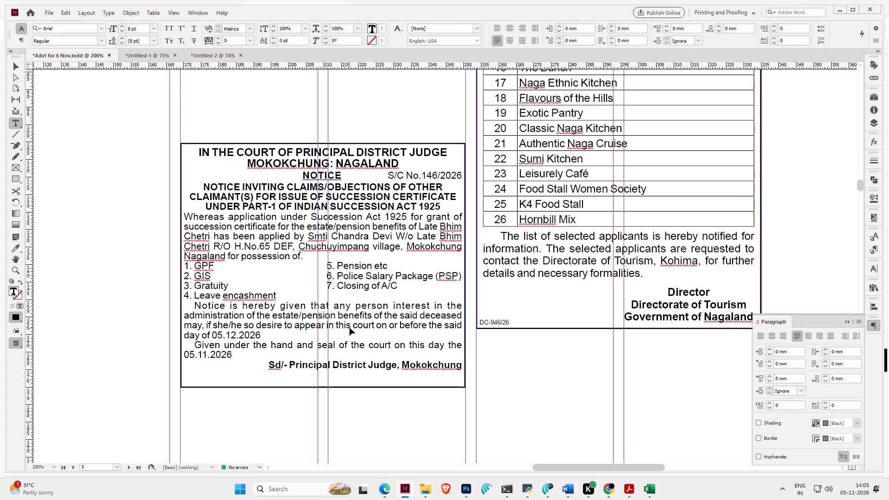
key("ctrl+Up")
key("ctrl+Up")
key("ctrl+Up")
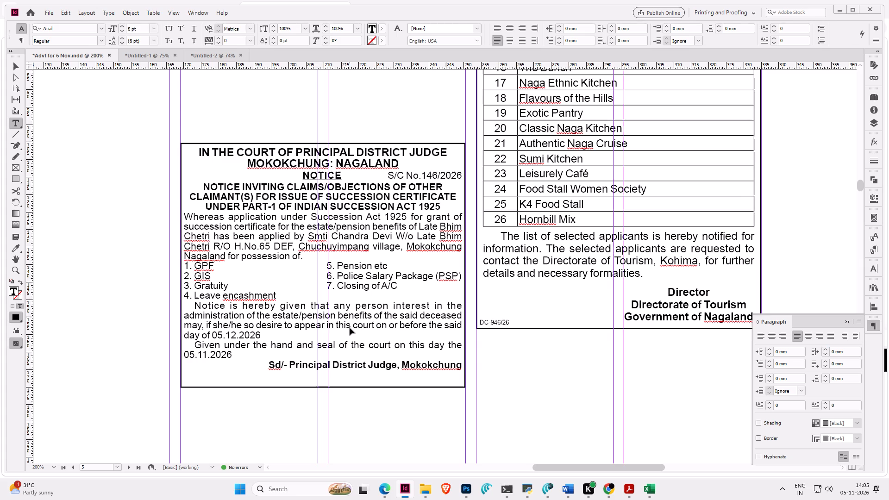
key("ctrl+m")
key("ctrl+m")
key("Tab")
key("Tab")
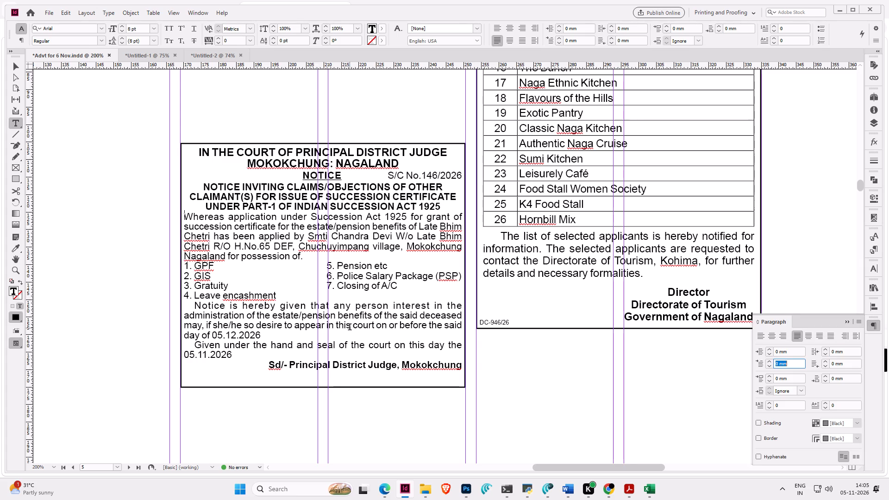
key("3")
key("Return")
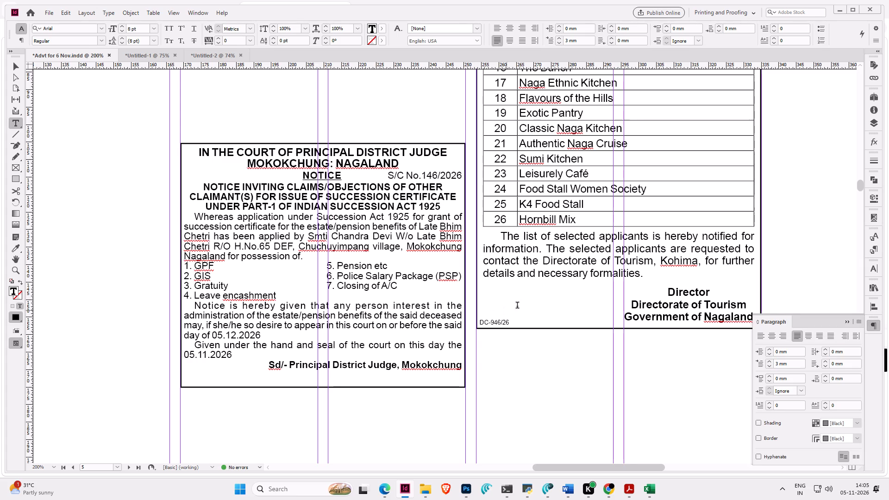
left_click(417, 237)
Set the space after to 1 mm for the "MOKOKCHUNG: NAGALAND" and "NOTICE" heading paragraphs.
left_click_drag(333, 167, 332, 171)
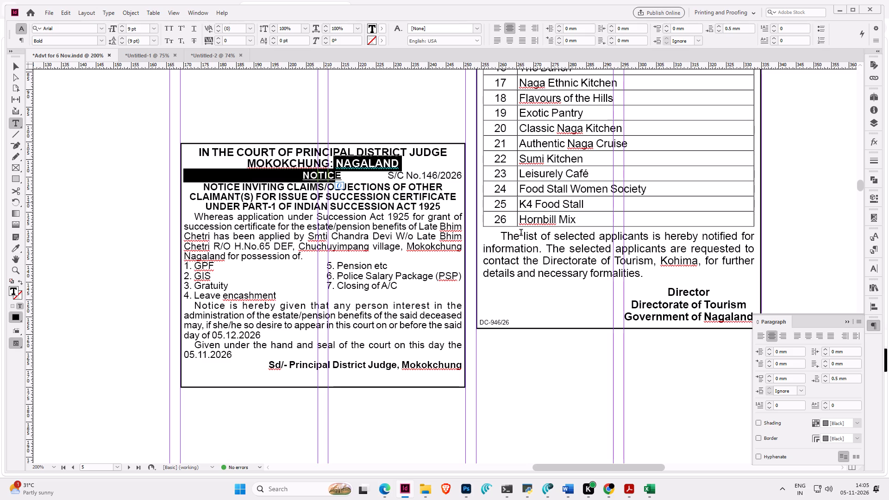
left_click_drag(855, 380, 714, 338)
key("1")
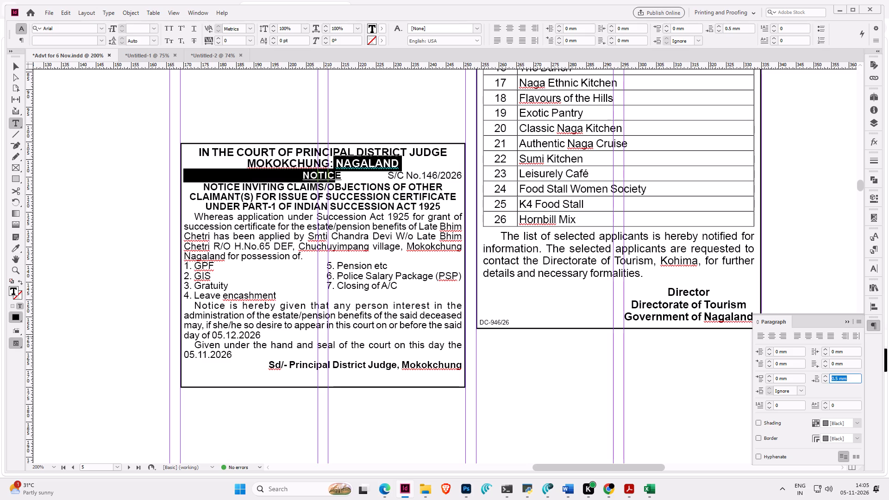
key("Return")
left_click(252, 311)
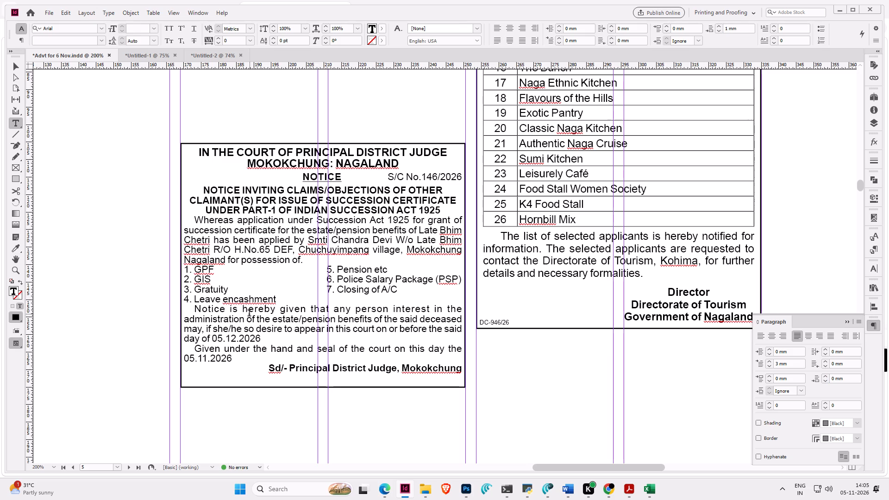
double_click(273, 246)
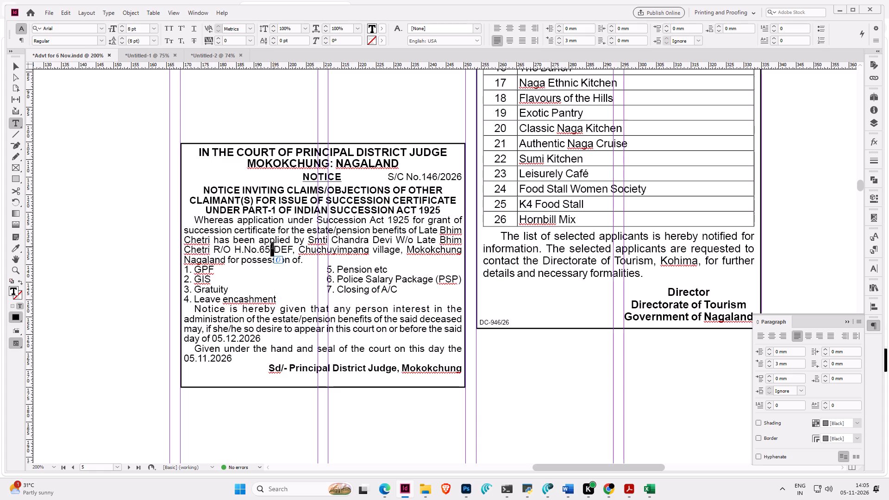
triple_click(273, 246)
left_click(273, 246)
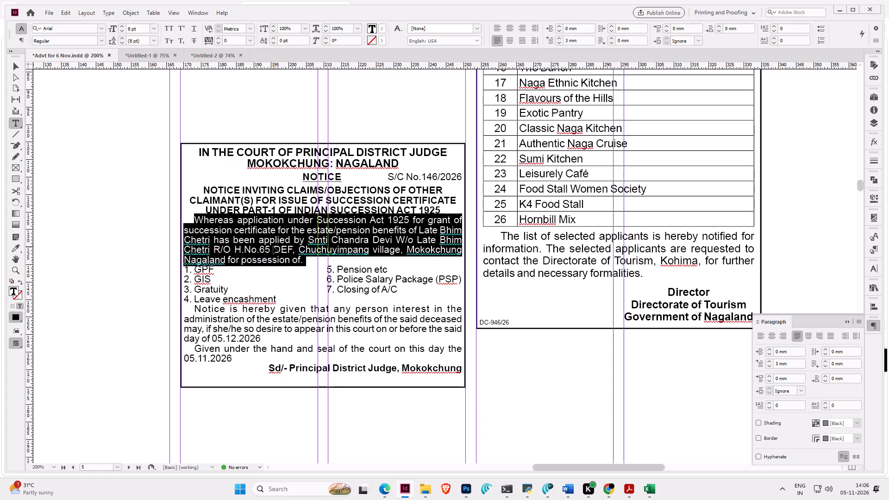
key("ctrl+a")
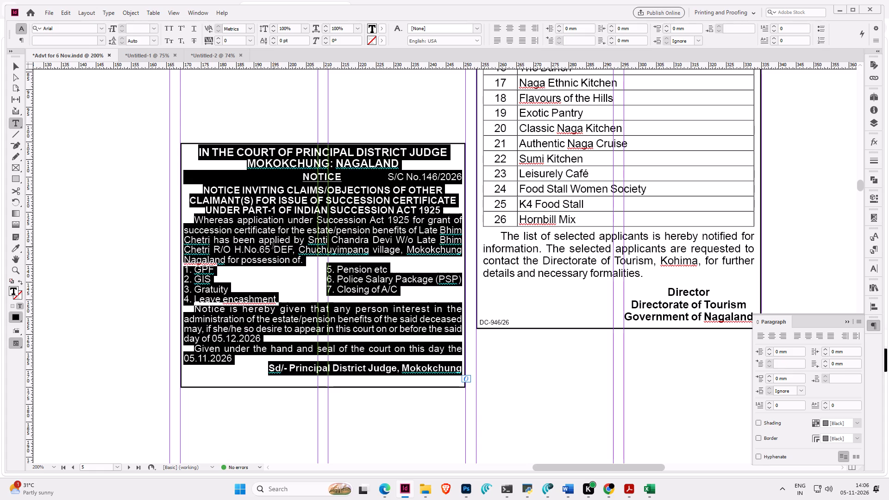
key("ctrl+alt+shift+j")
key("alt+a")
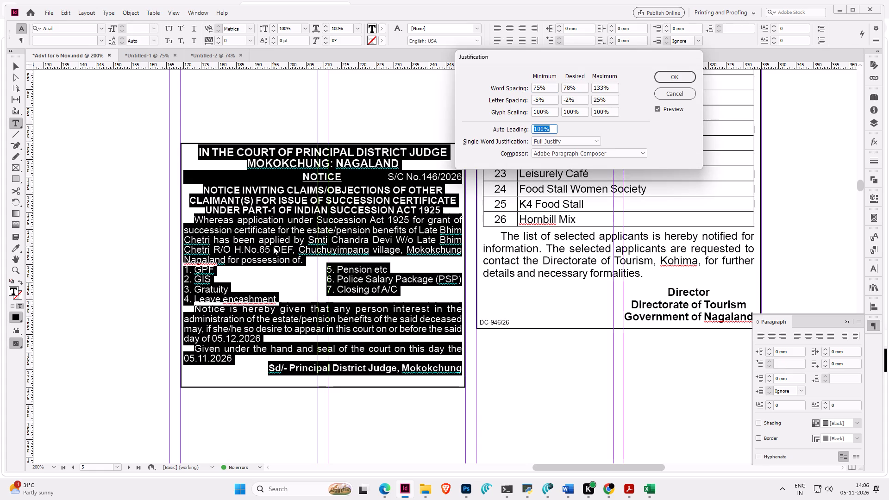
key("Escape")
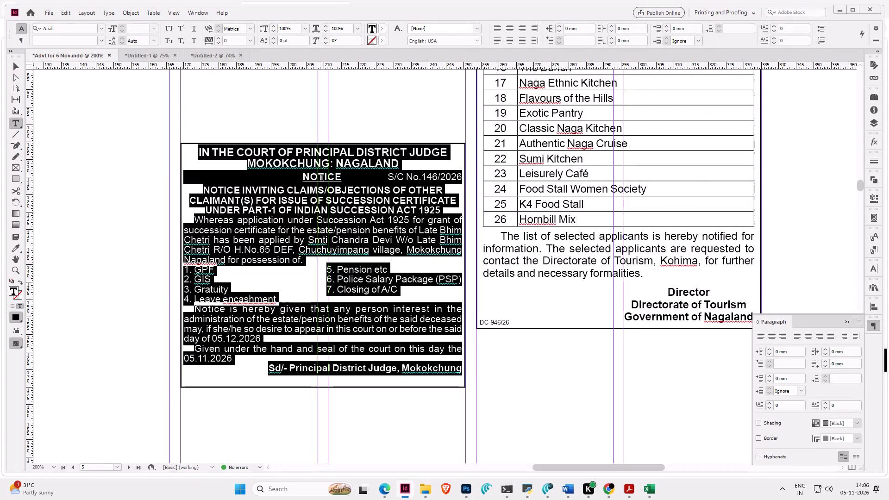
Increase the word "NOTICE" in the heading to 9 pt.
double_click(322, 179)
double_click(141, 27)
key("Up")
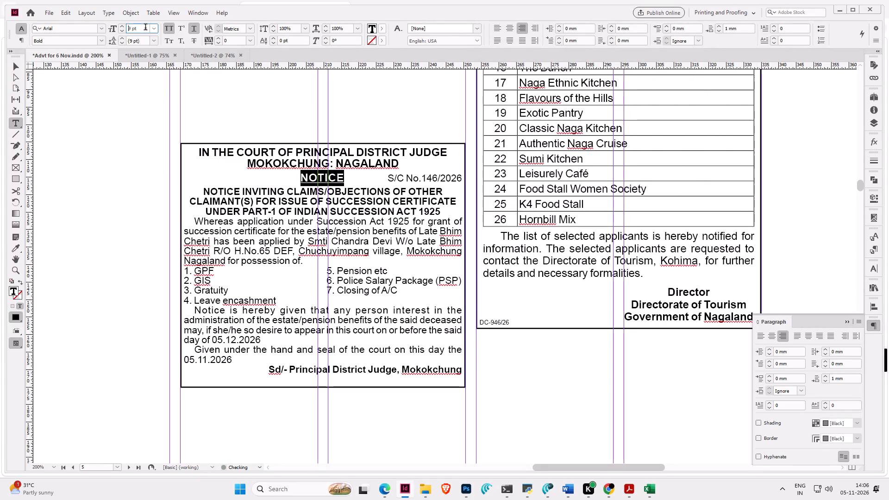
Nudge the court notice's text frame up slightly inside its border box.
left_click(345, 169)
key("Escape")
key("Up")
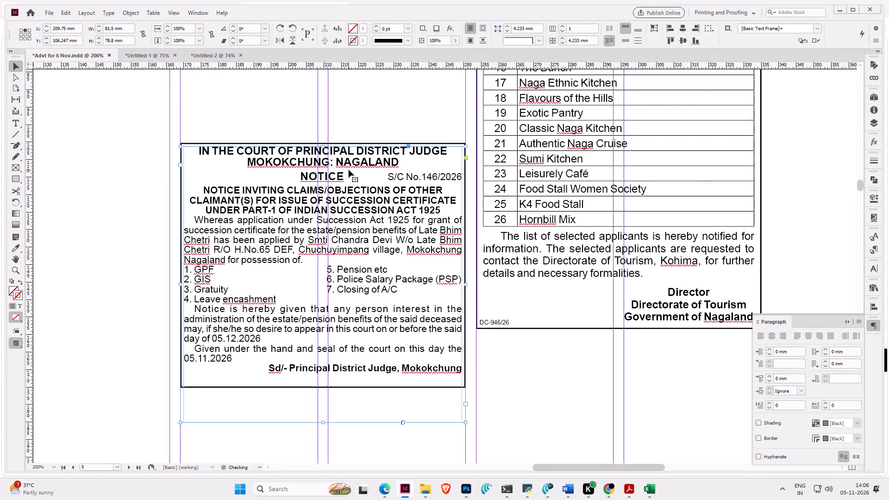
Set the auto leading of all the court notice's text to 105% in the Justification settings.
triple_click(349, 170)
key("ctrl+a")
key("ctrl+alt+shift+j")
key("alt+a")
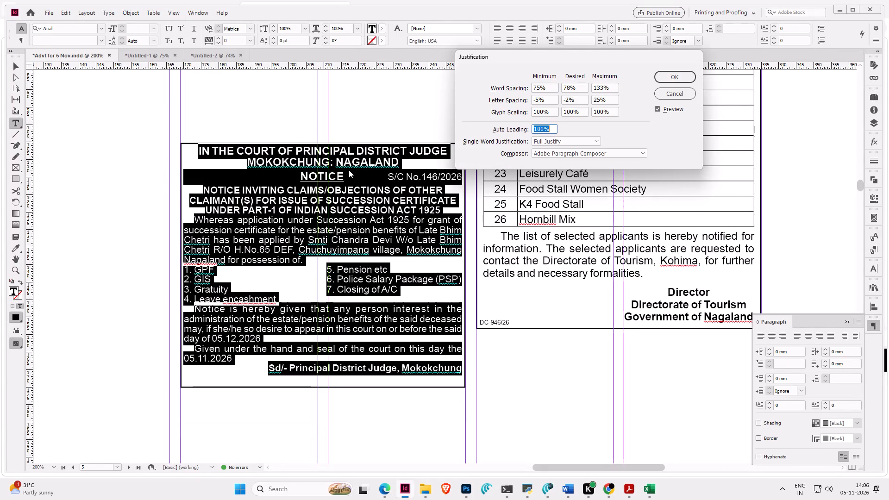
key("Up")
key("Up")
key("Up")
key("Up")
key("Up")
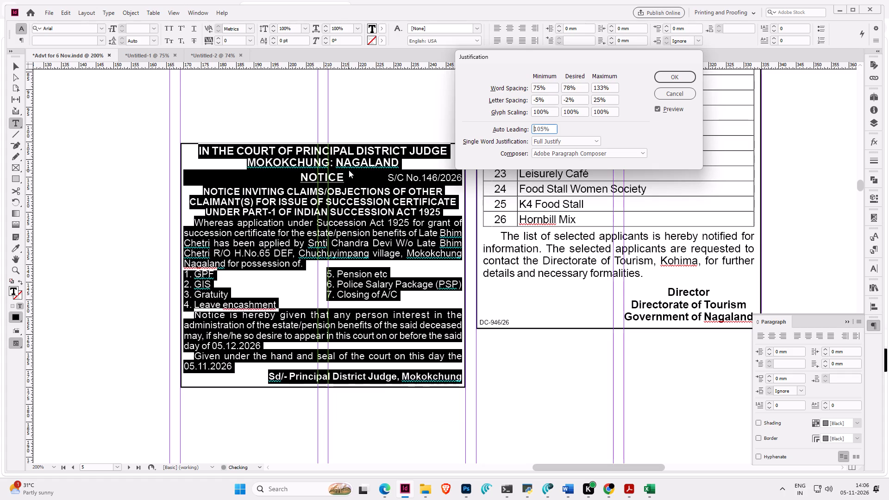
key("Return")
Fit the court notice's text frame to its content.
key("Escape")
key("ctrl+alt+c")
key("ctrl+alt+c")
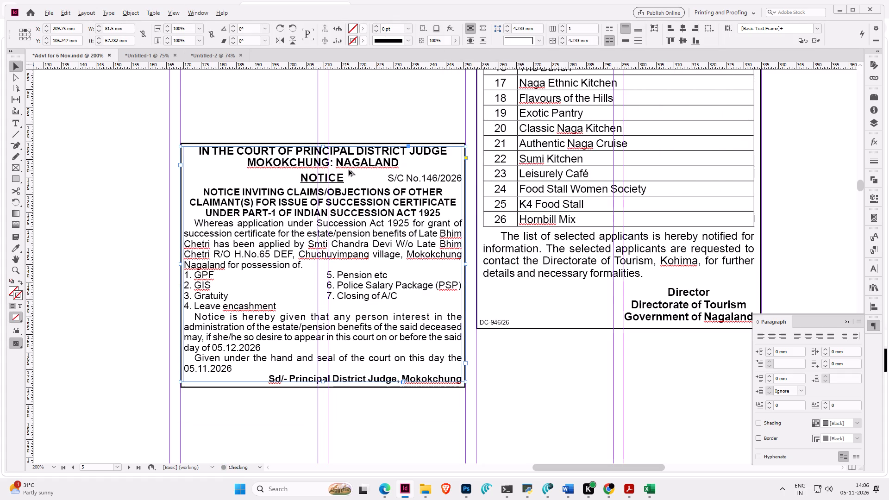
key("ctrl+alt+c")
Align the court notice's text frame and its border box on their vertical centres.
left_click_drag(138, 185, 272, 229)
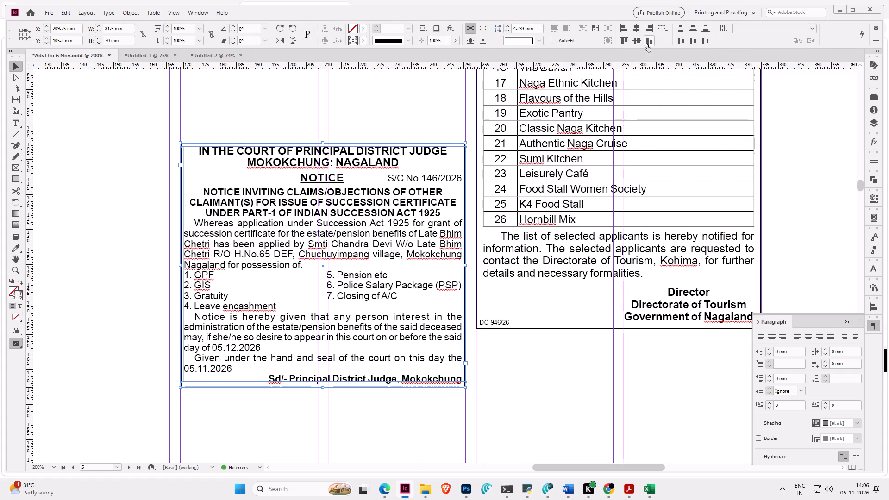
left_click(639, 38)
Add a text frame below the court notice reading "MKC-XXX/26", apply the ad code style and fit the frame to its content.
scroll(297, 359, "up", 2, "alt")
scroll(296, 359, "down", 3)
scroll(295, 359, "up", 1, "ctrl")
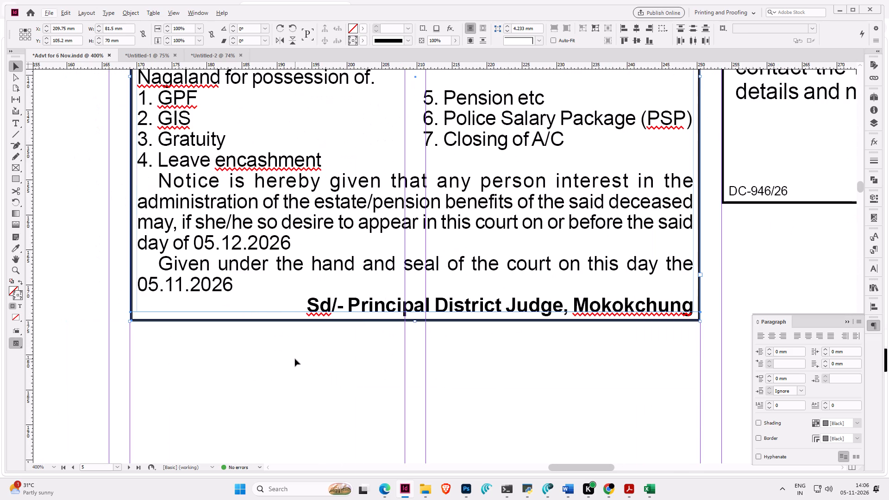
triple_click(232, 356)
left_click(232, 356)
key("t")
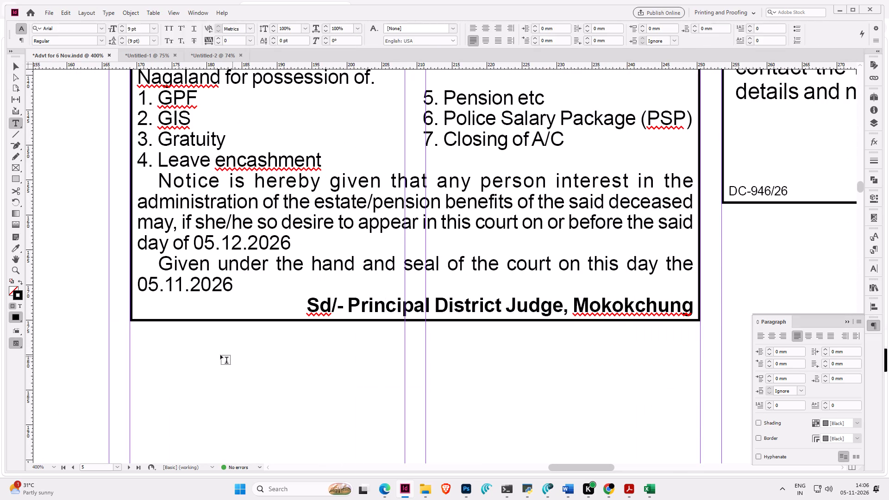
left_click_drag(214, 353, 385, 412)
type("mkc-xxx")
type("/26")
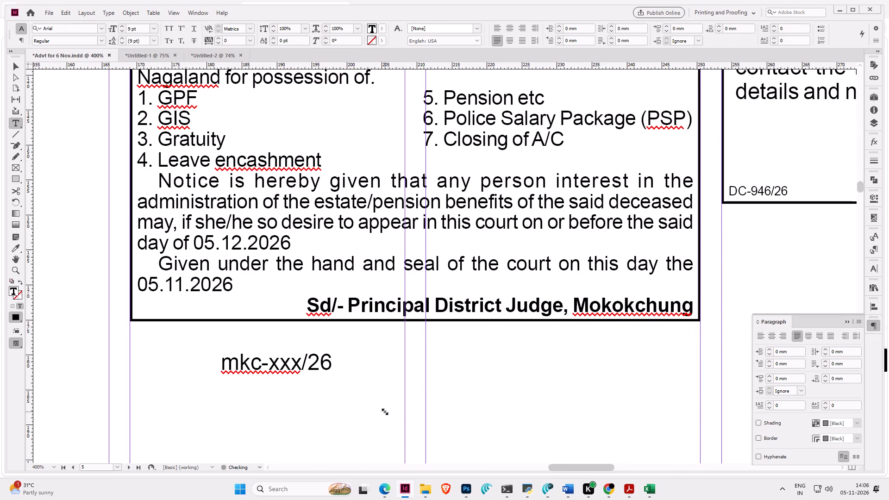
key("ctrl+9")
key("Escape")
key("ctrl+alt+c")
Move the MKC-XXX/26 code into the lower-left corner of the court notice's border box.
scroll(195, 360, "up", 3, "alt")
left_click_drag(306, 386, 279, 360)
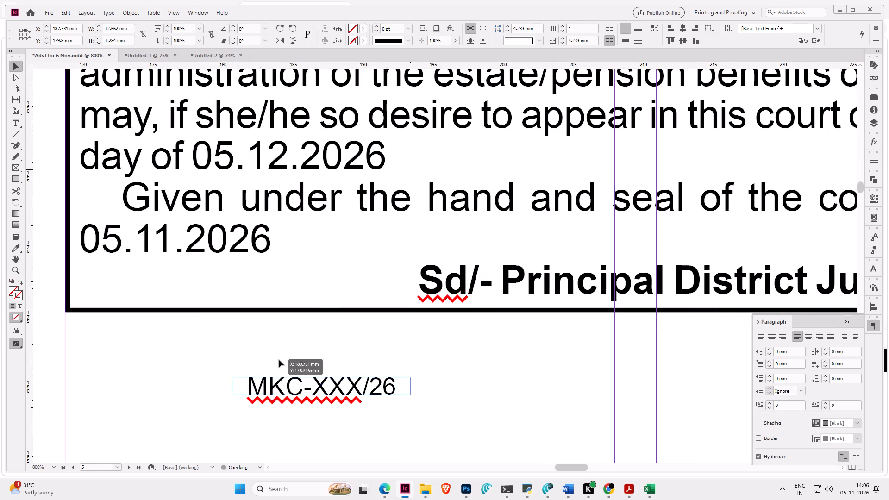
left_click_drag(279, 360, 139, 291)
Group the court notice's text frame, border box and MKC-XXX/26 code.
scroll(147, 292, "down", 3, "alt")
scroll(147, 292, "up", 3, "alt")
scroll(147, 292, "down", 2, "alt")
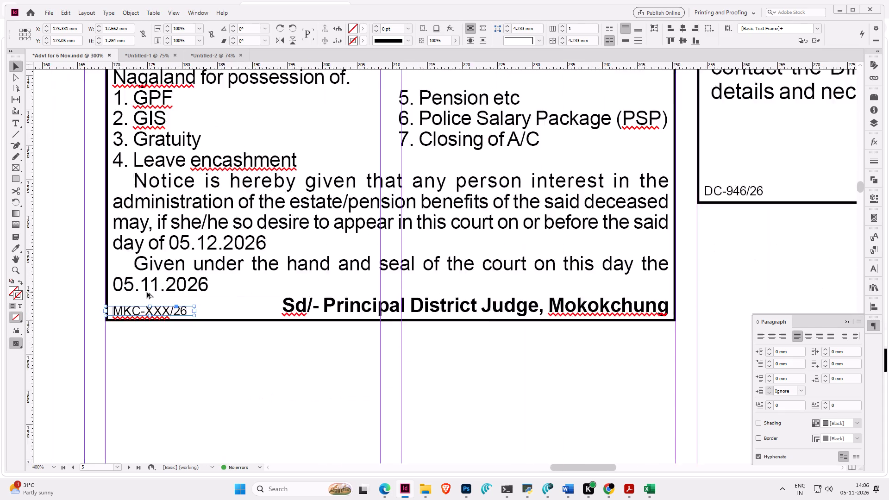
scroll(91, 222, "down", 2, "alt")
left_click_drag(73, 172, 164, 293)
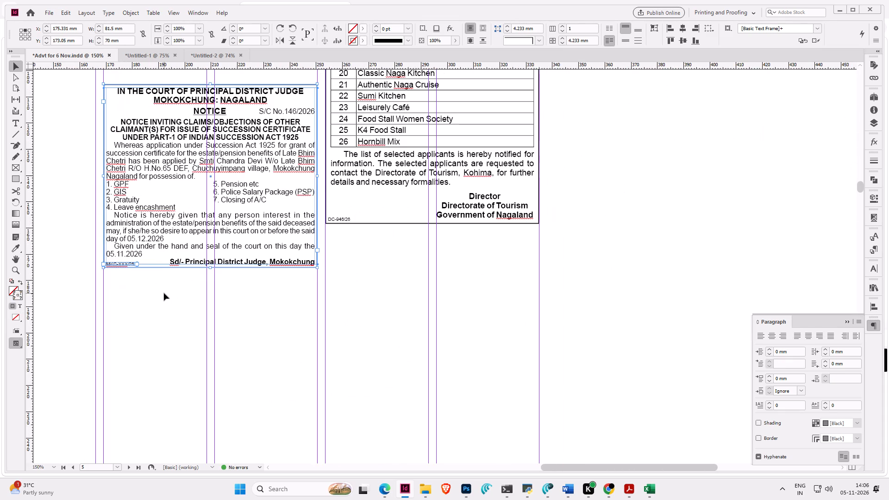
key("ctrl+g")
Save the 6 Nov ads document.
key("alt+grave")
key("ctrl+s")
key("ctrl+s")
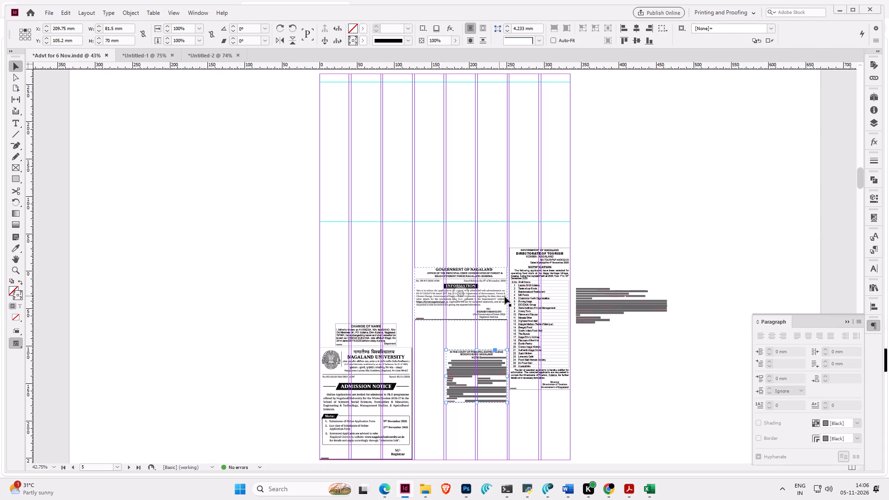
Add an apostrophe after "Ministers" in the Change of Name ad so it reads "Ministers' Hill".
scroll(348, 335, "up", 7, "alt")
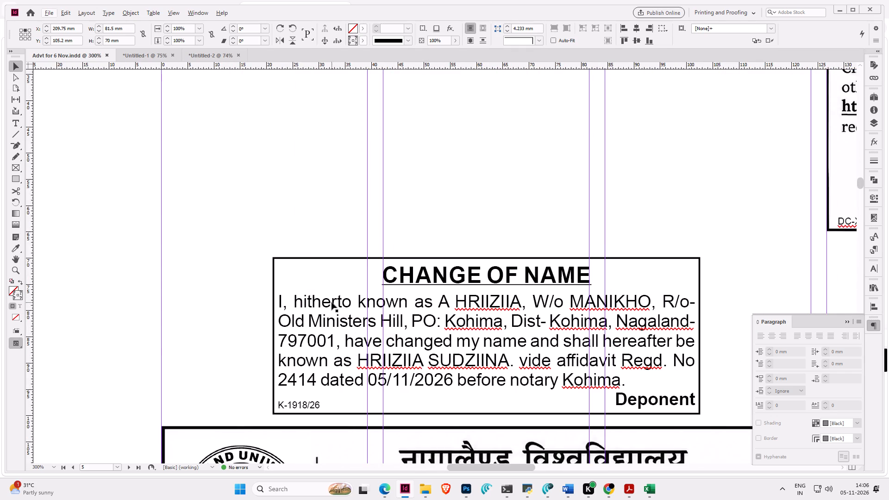
left_click(343, 321)
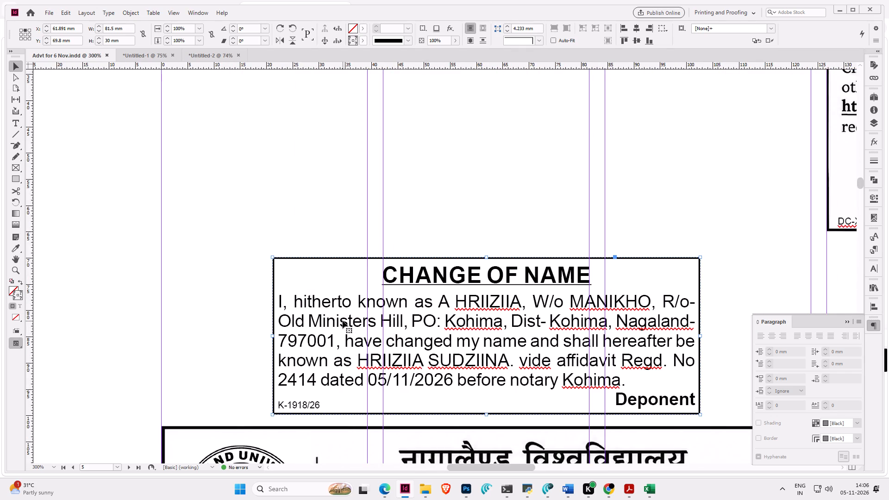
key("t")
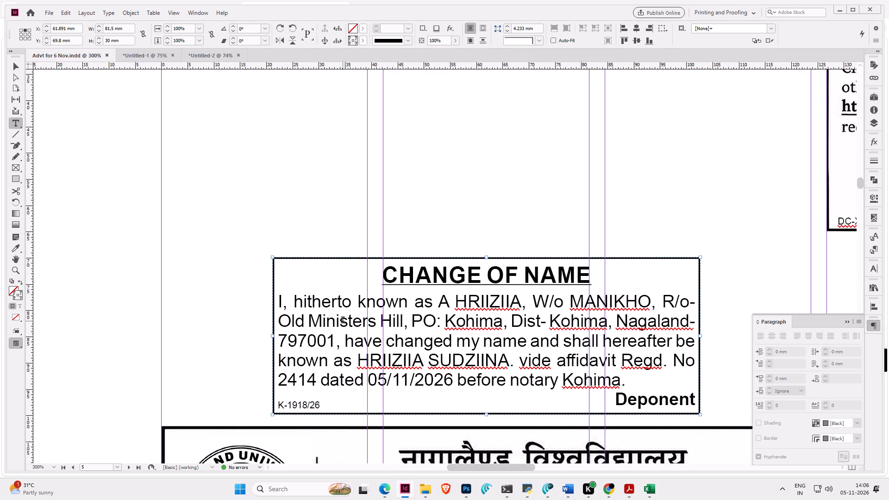
left_click(374, 322)
key("apostrophe")
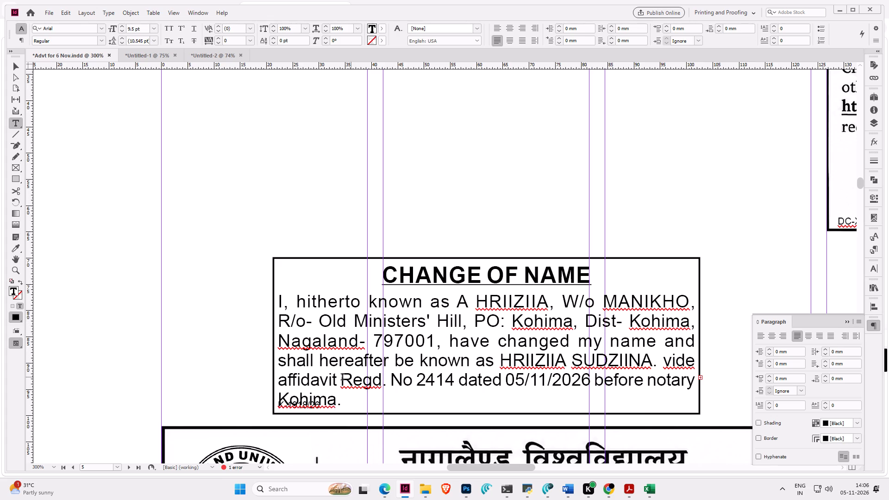
Capitalise the first letters of "affidavit" and "notary" in the Change of Name ad's body text.
left_click_drag(281, 381, 285, 381)
key("ctrl+a")
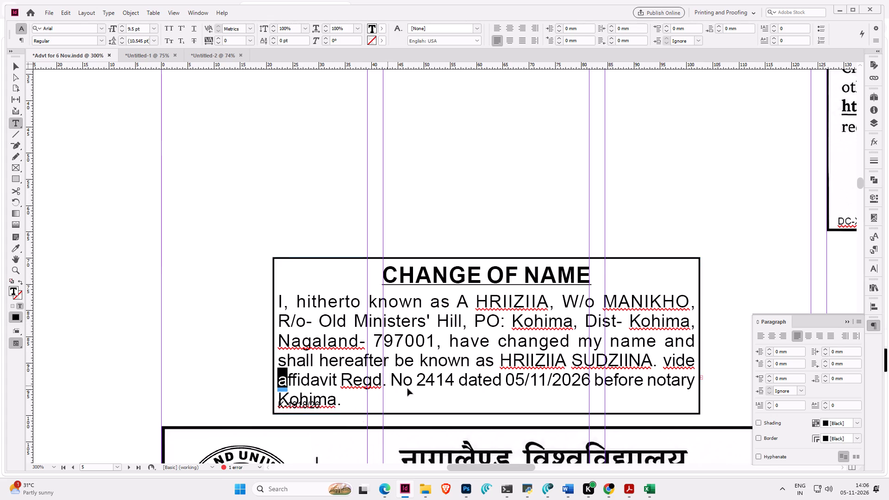
left_click_drag(278, 379, 285, 380)
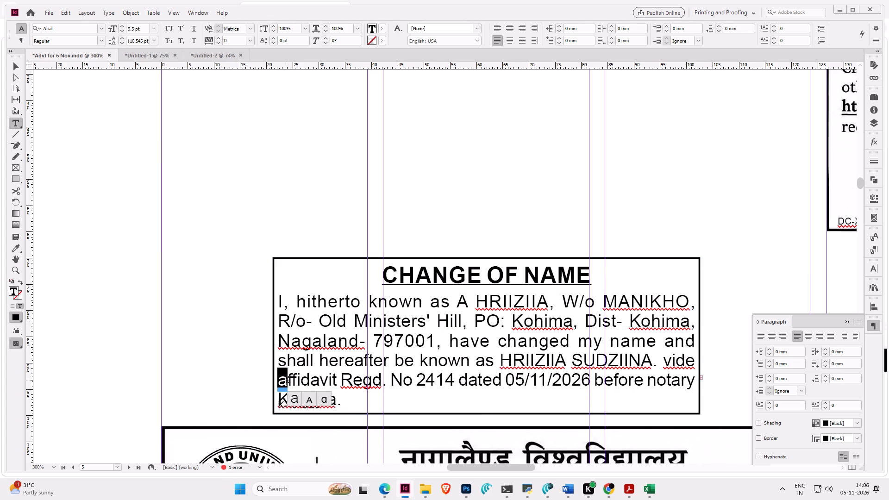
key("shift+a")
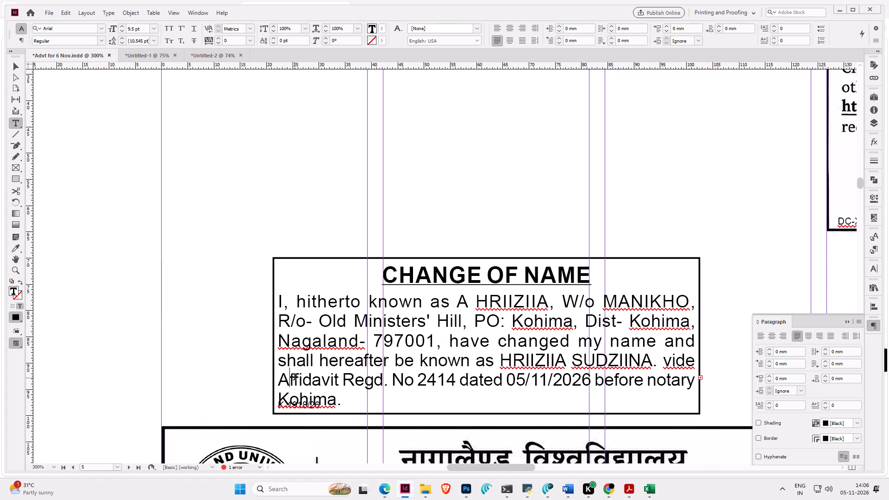
left_click_drag(649, 379, 653, 379)
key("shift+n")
Select the whole body paragraph of the Change of Name ad.
triple_click(593, 370)
left_click(593, 370)
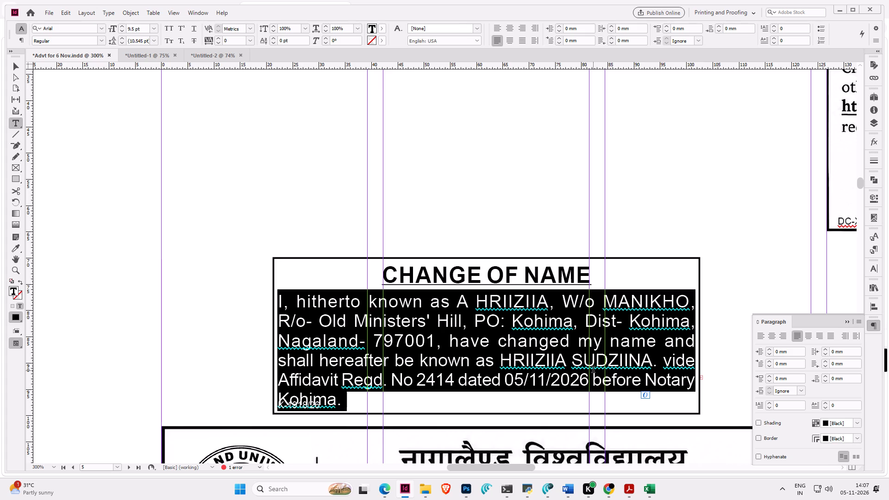
Reduce the horizontal scale of the Change of Name ad's body paragraph to 99% so the Deponent line fits inside the frame.
triple_click(509, 362)
left_click(509, 362)
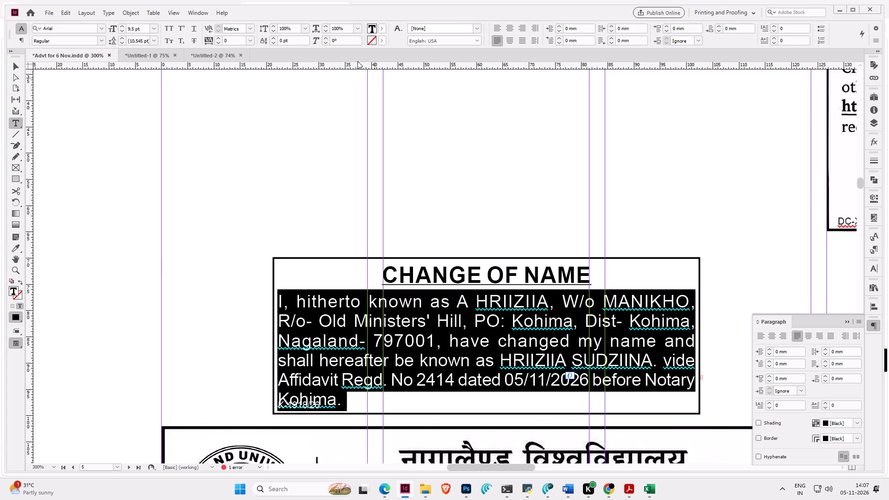
double_click(339, 29)
key("Down")
key("Down")
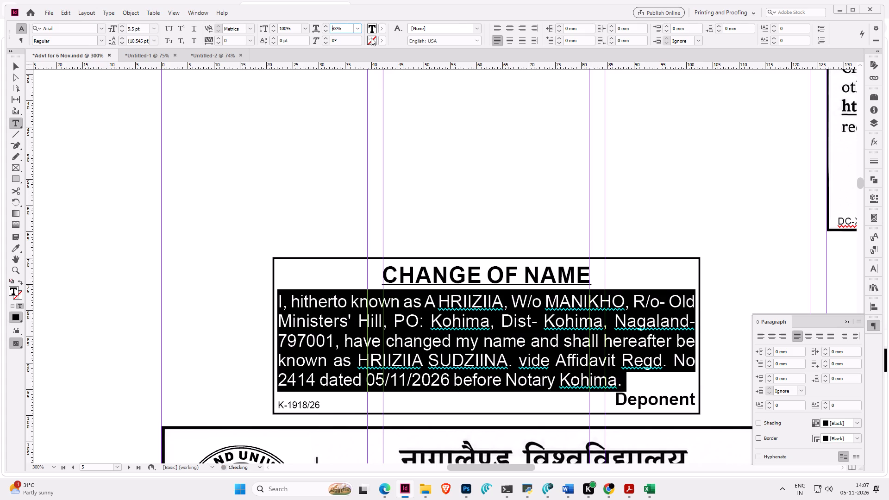
key("Up")
left_click(476, 322)
key("Escape")
key("Escape")
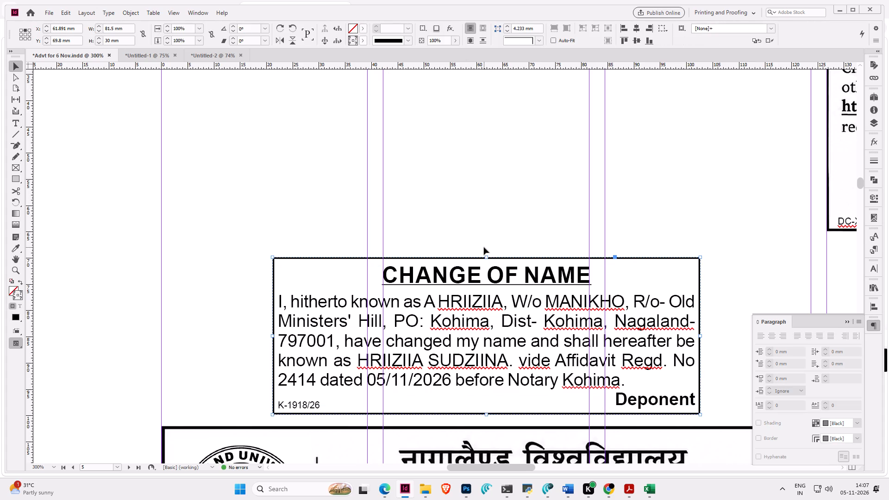
Deselect the Change of Name ad and save the 6 Nov ads document.
scroll(495, 221, "down", 3, "alt")
left_click(500, 204)
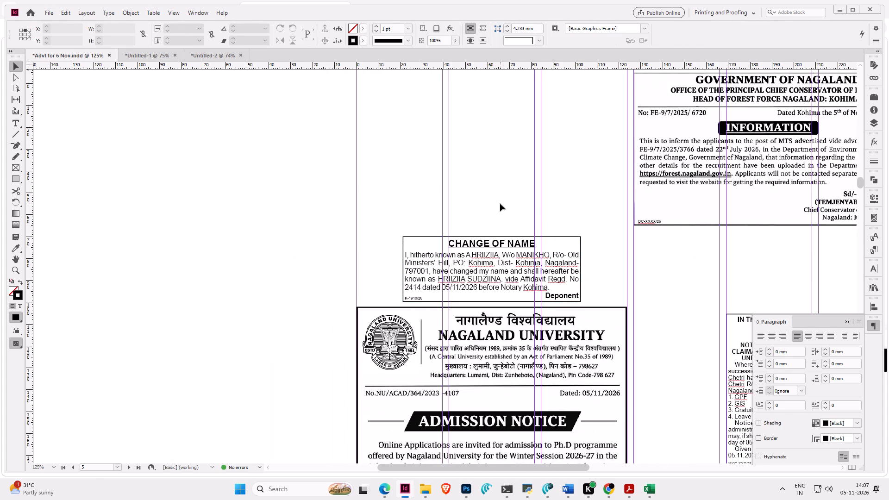
key("alt+grave")
key("ctrl+s")
key("ctrl+s")
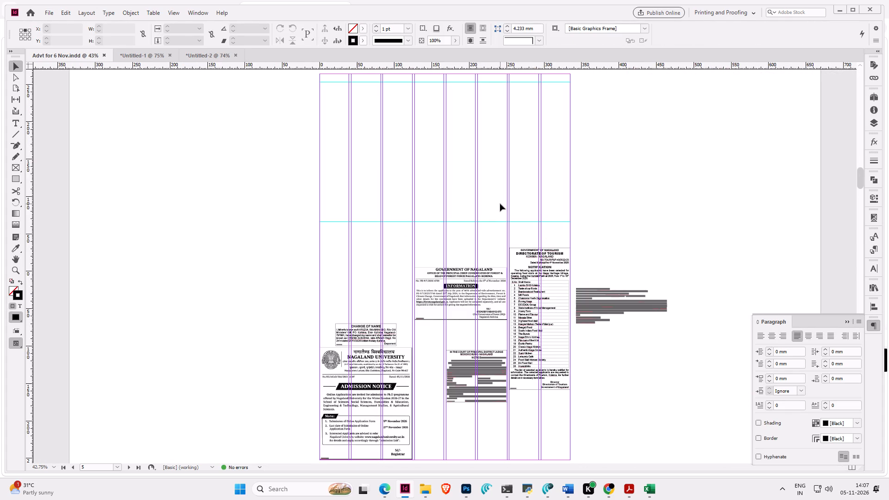
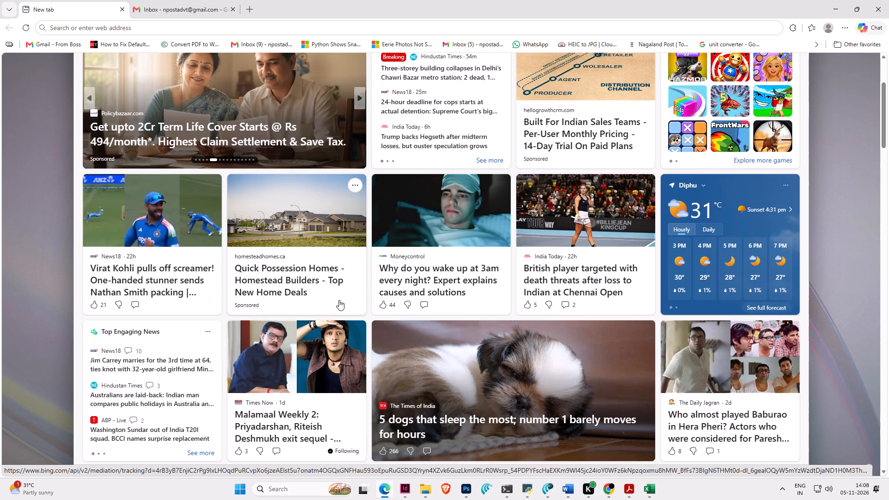
Browse the headline stories in the MSN news carousel and the article feed below it on the new tab page.
scroll(339, 300, "up", 3)
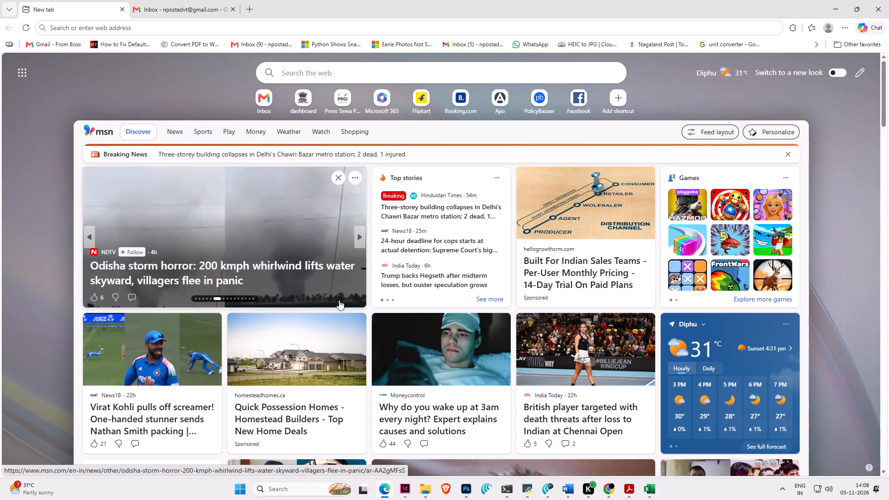
left_click(364, 238)
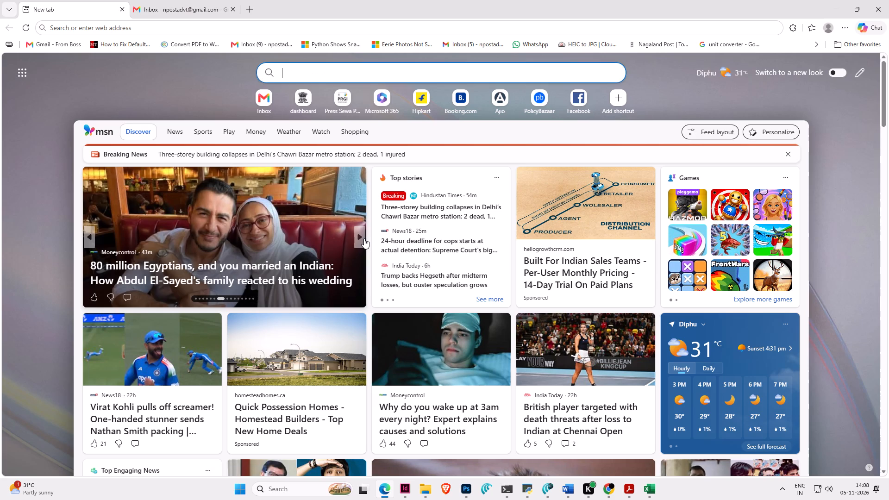
left_click(364, 238)
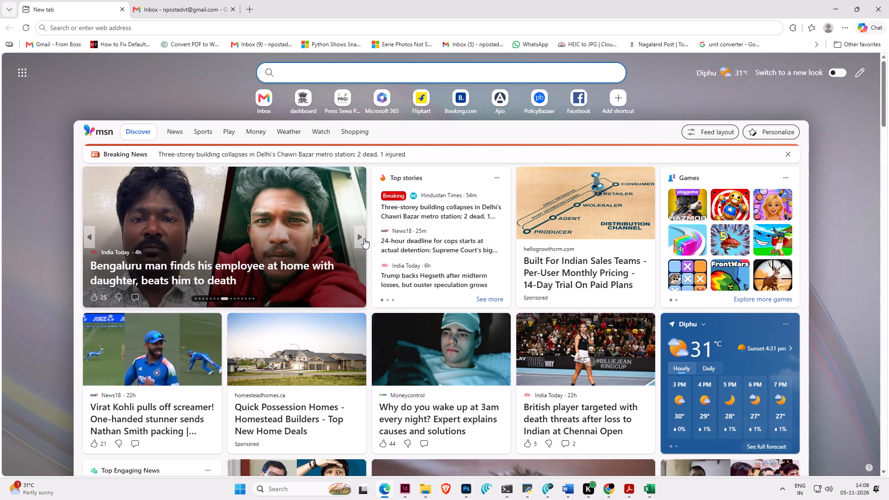
left_click(364, 238)
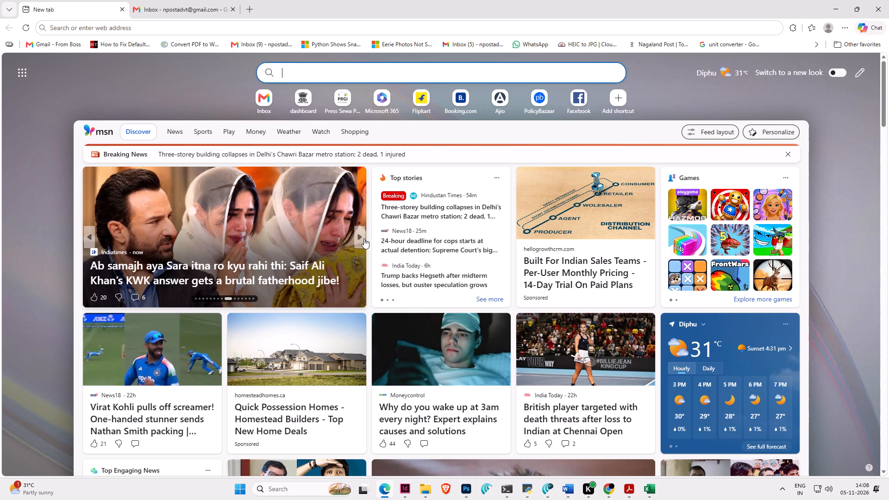
left_click(364, 238)
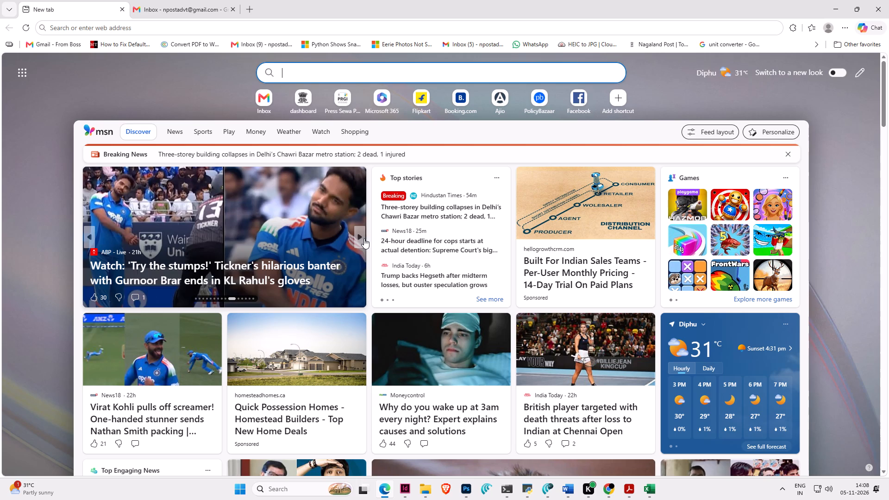
left_click(364, 238)
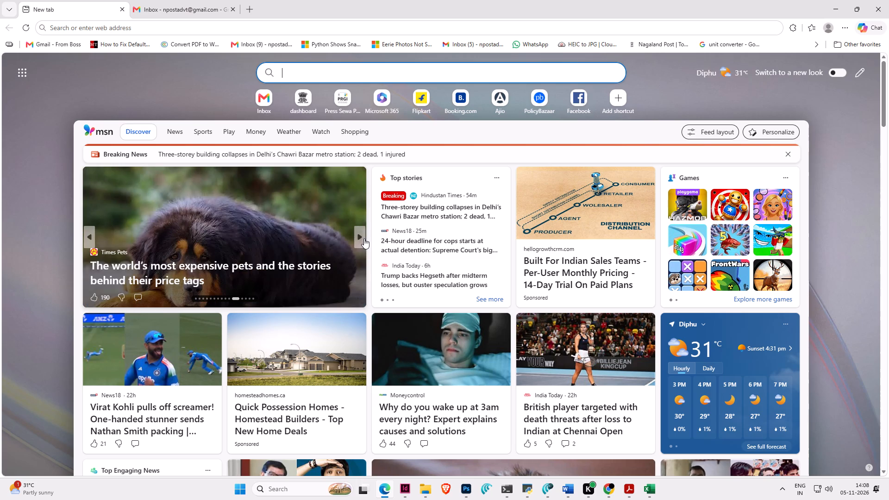
left_click(364, 238)
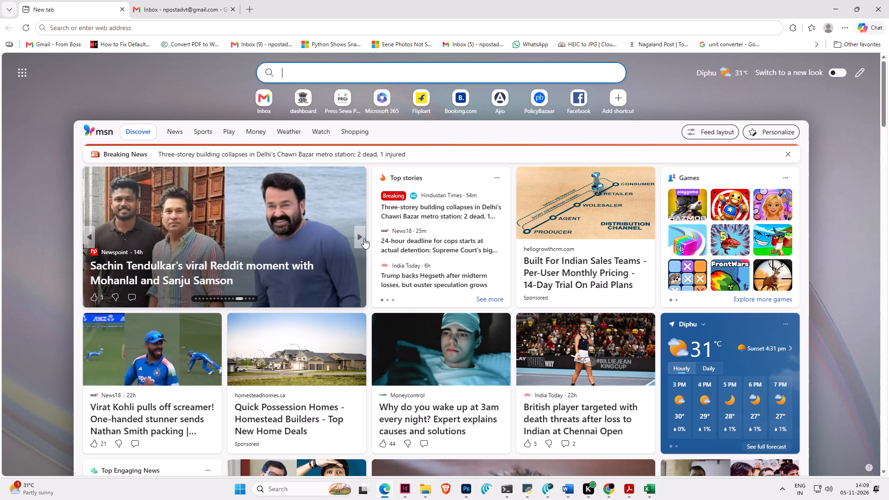
left_click(364, 238)
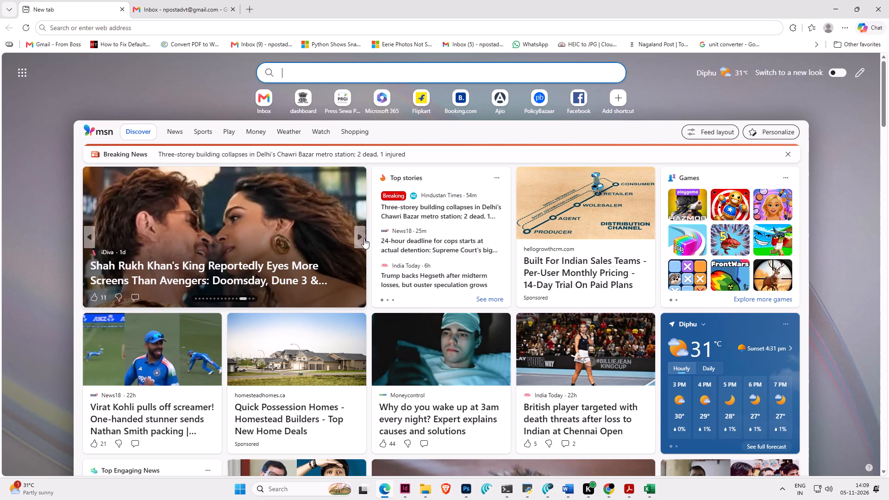
left_click(364, 238)
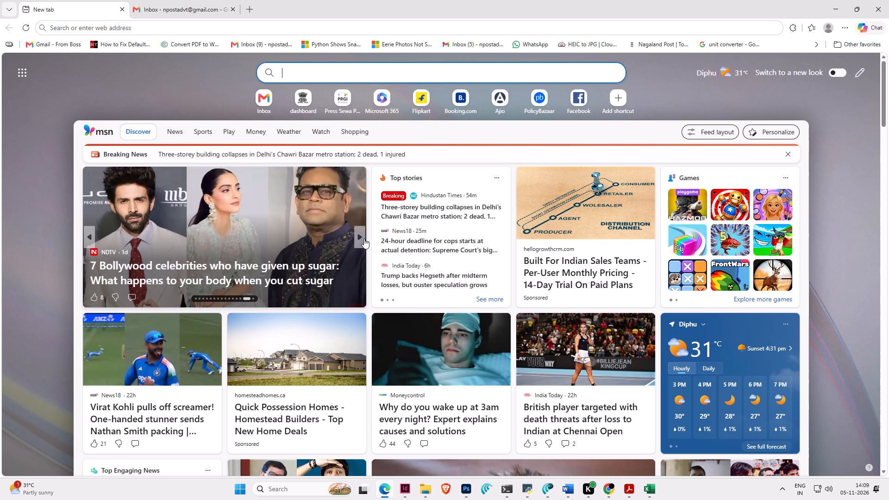
left_click(364, 238)
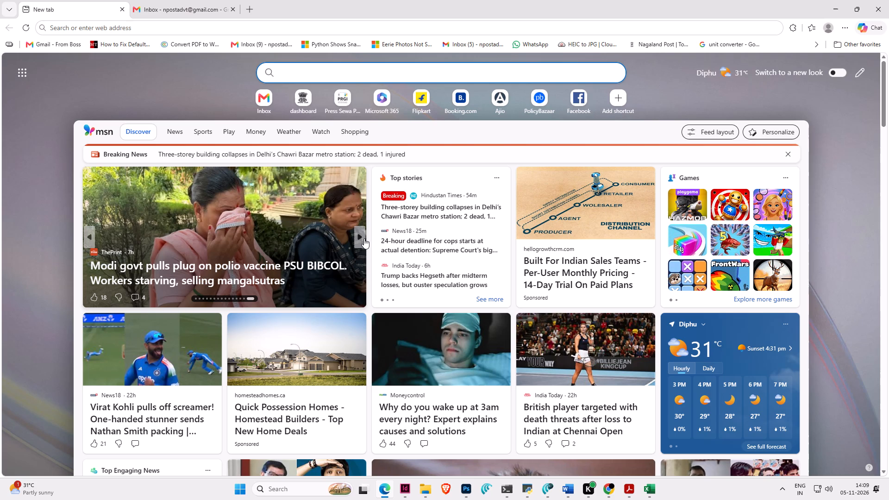
left_click(364, 238)
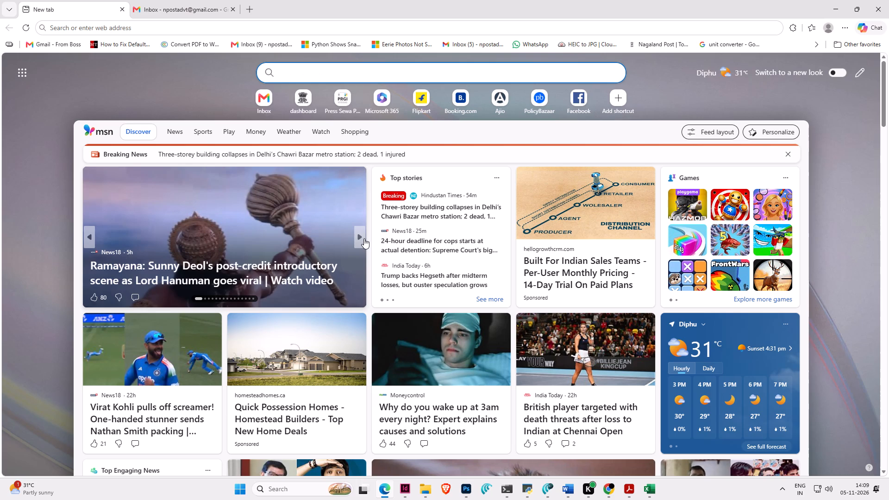
scroll(364, 238, "down", 5)
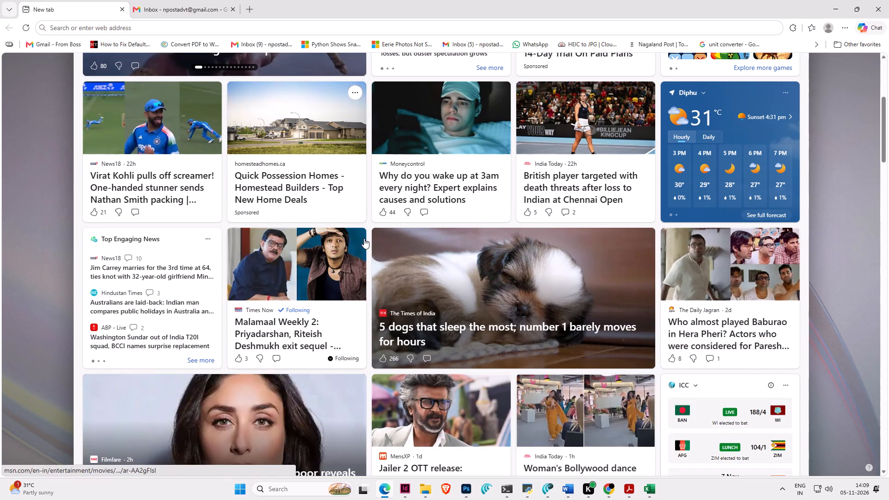
scroll(364, 238, "down", 2)
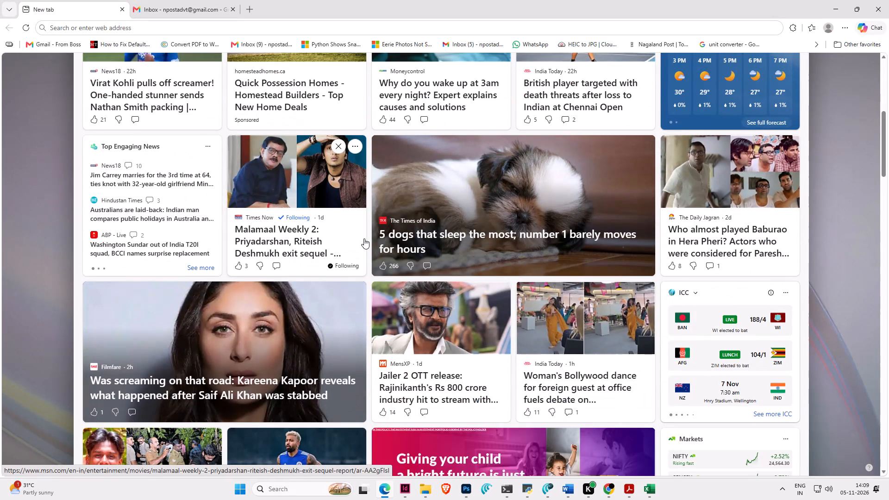
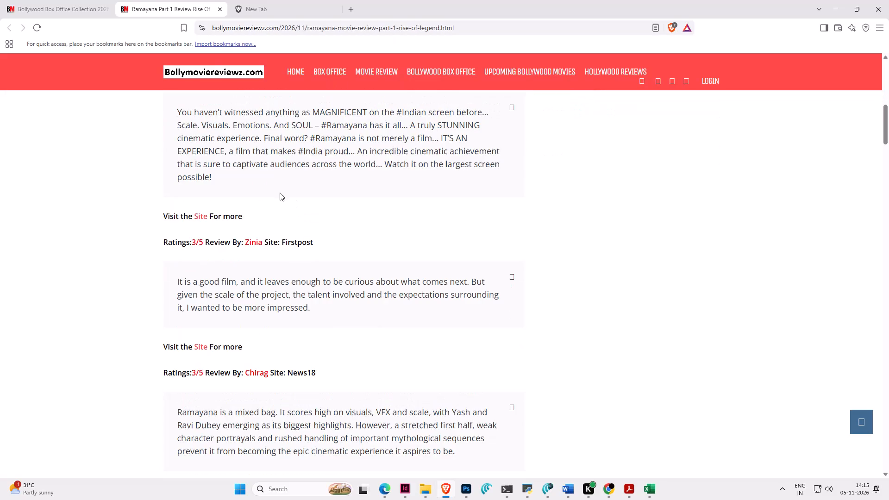
Close the Ramayana movie review page and the Bollywood box office collection page.
left_click(221, 9)
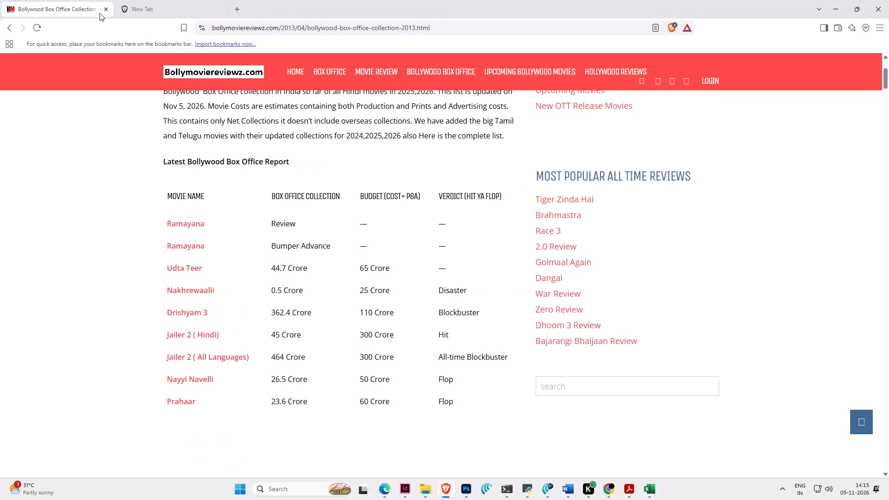
left_click(107, 12)
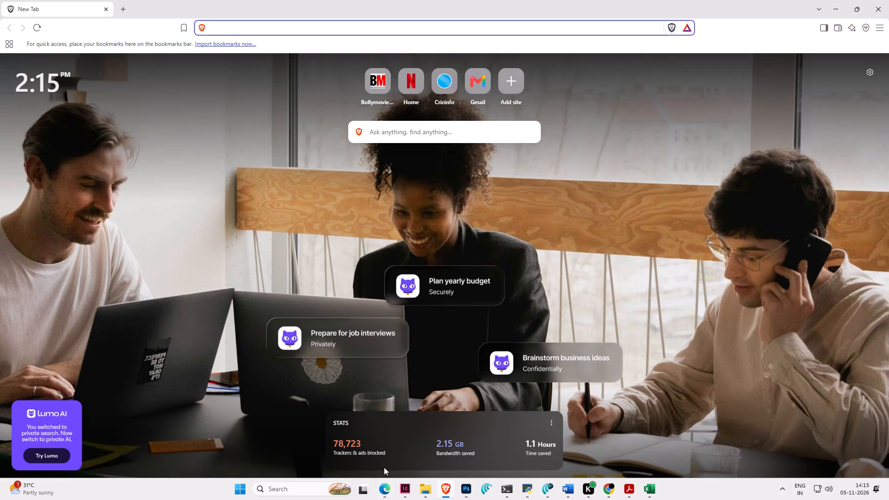
In InDesign, replace the Change of Name and Nagaland University ads on Untitled-1's page with the Mokokchung court notice copied from Advt for 6 Nov.
left_click(401, 492)
left_click(478, 380)
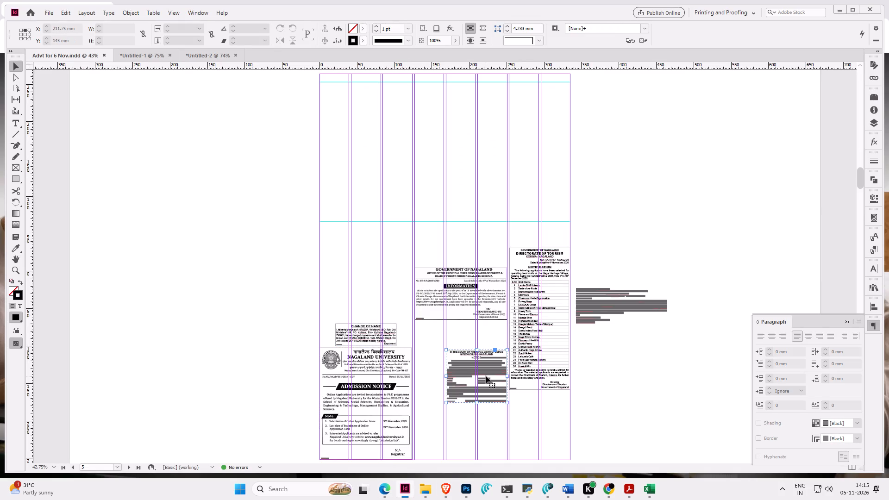
key("ctrl+c")
left_click(136, 54)
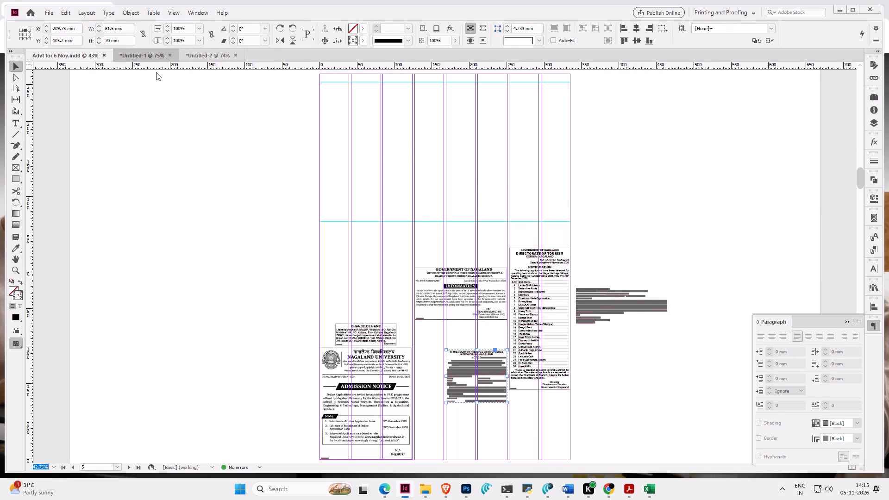
left_click_drag(514, 131, 469, 287)
key("Delete")
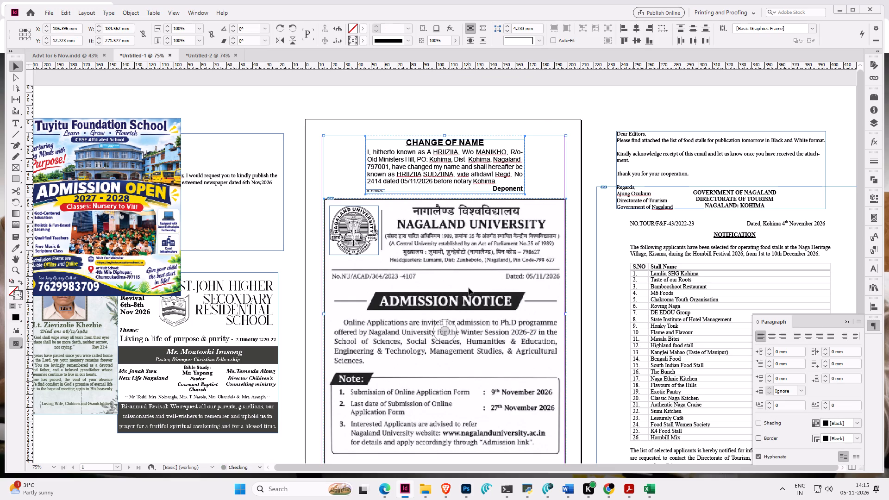
left_click(469, 288)
key("ctrl+v")
Align the court notice with the page's left margin and scale it proportionally to the right margin, about 184.6 mm wide.
left_click_drag(444, 289, 405, 328)
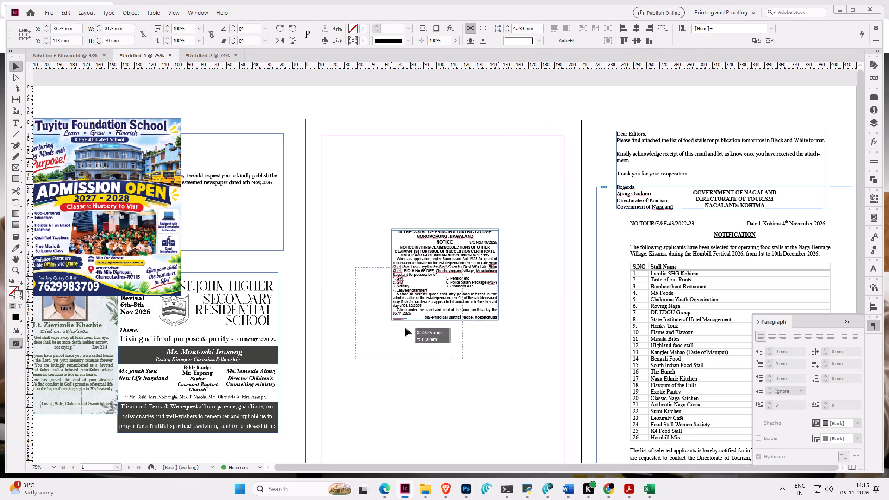
left_click_drag(405, 328, 375, 331)
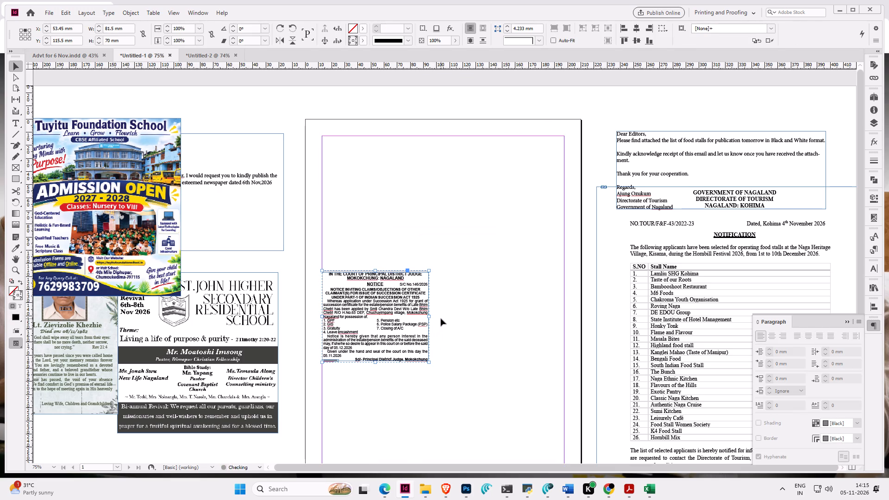
left_click_drag(430, 317, 563, 305, "ctrl+shift")
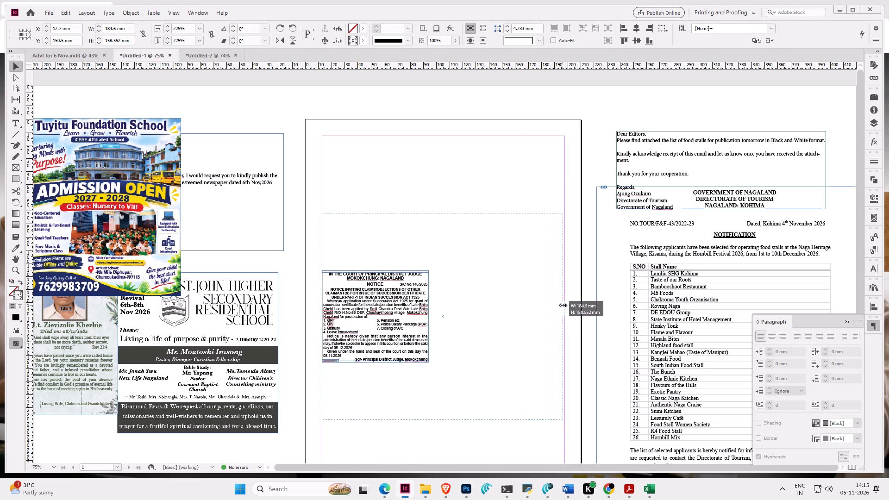
left_click_drag(563, 305, 564, 305, "ctrl+shift")
left_click(586, 306)
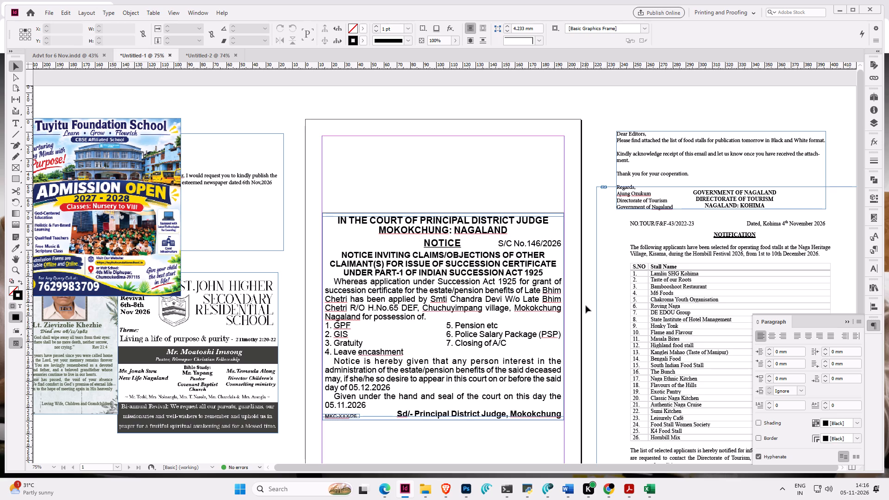
Print one copy of the court notice proof on the KONICA MINOLTA 185en (Copy 3) printer.
key("ctrl+p")
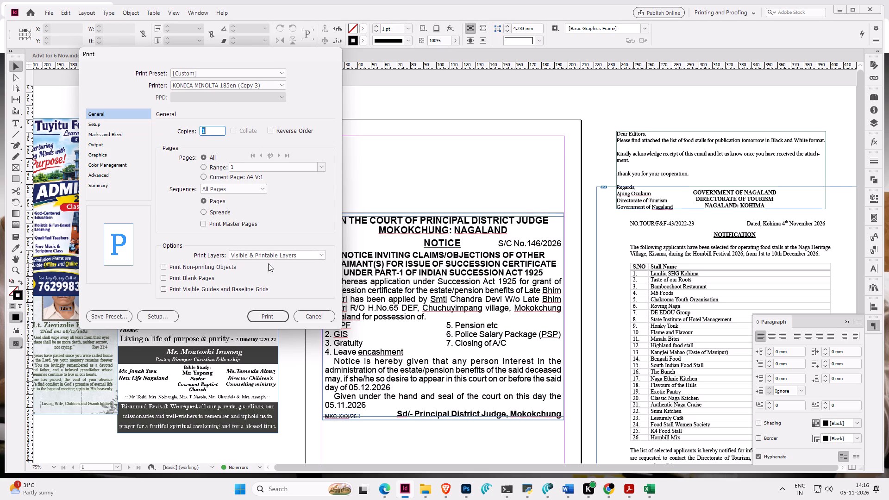
left_click(273, 314)
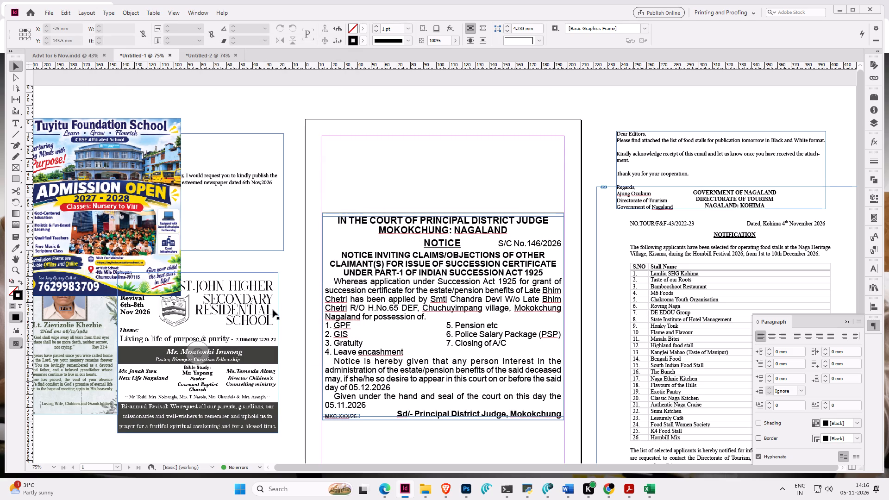
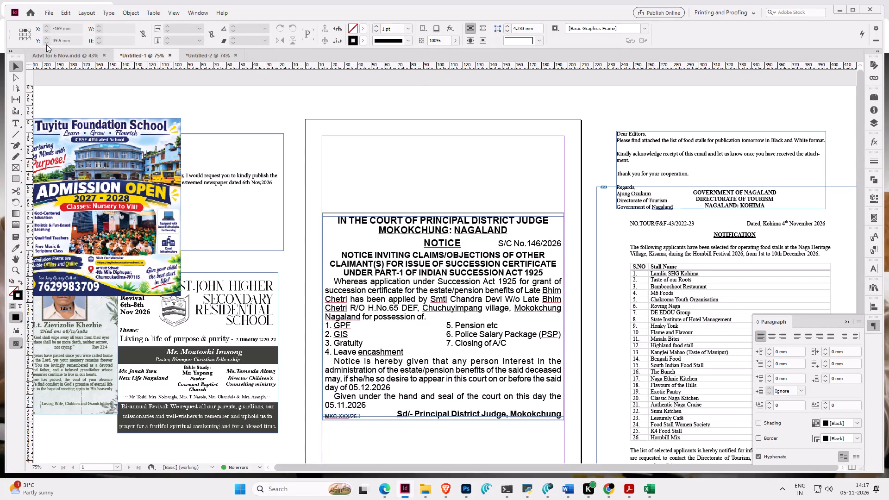
Return to the Advt for 6 Nov document.
left_click(54, 53)
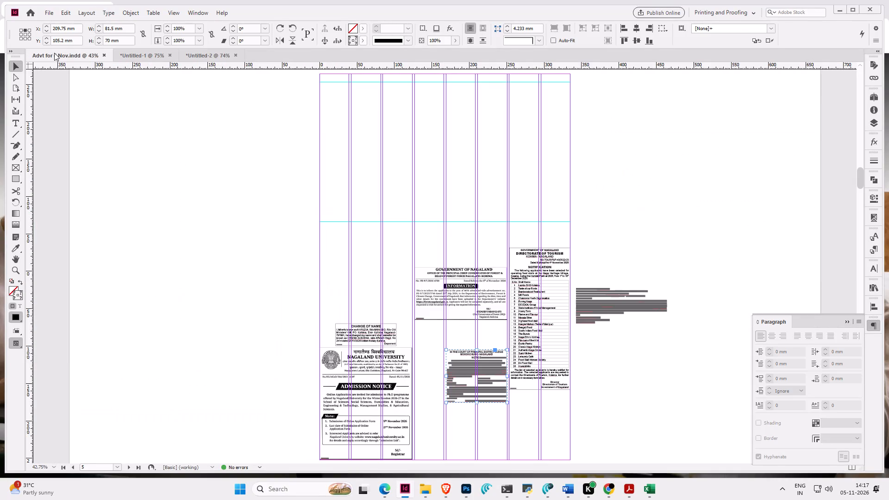